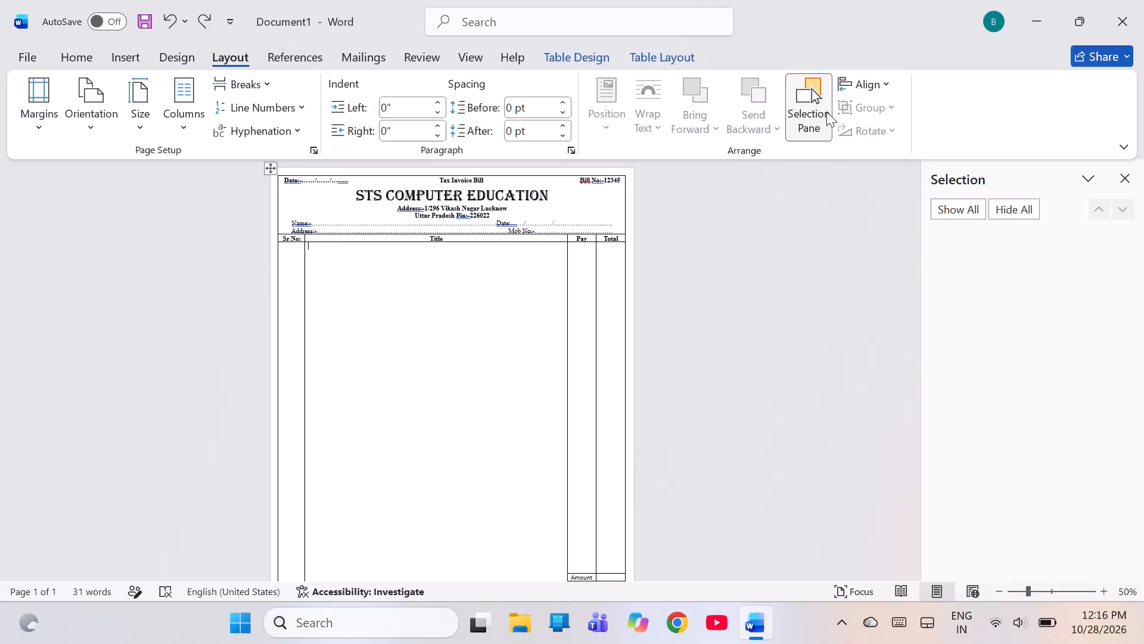
Close the Selection pane.
click(826, 112)
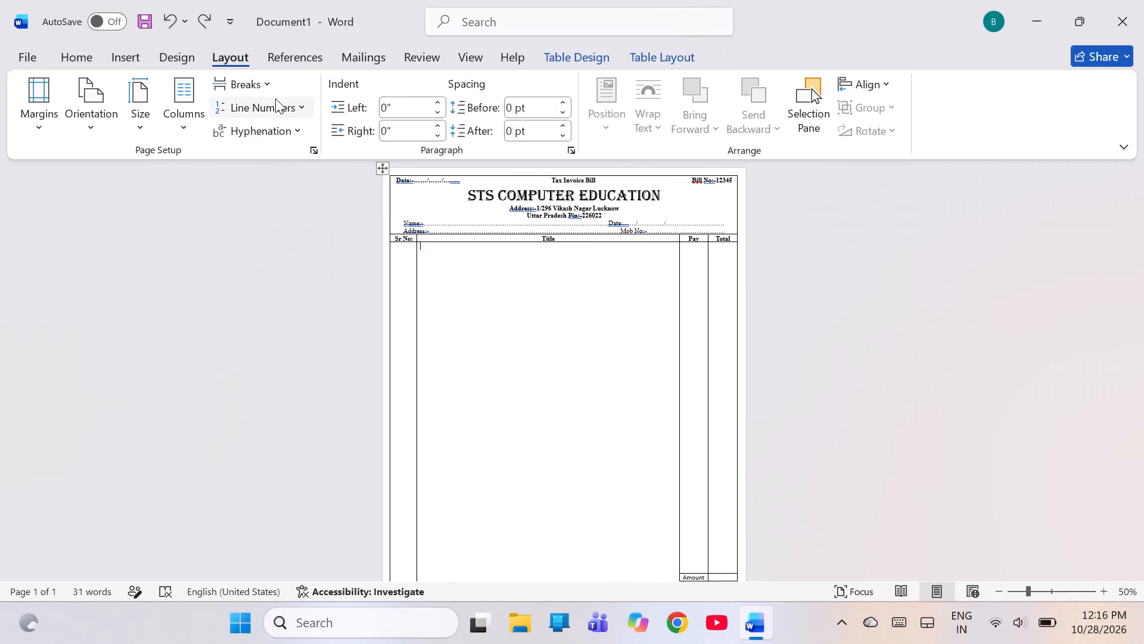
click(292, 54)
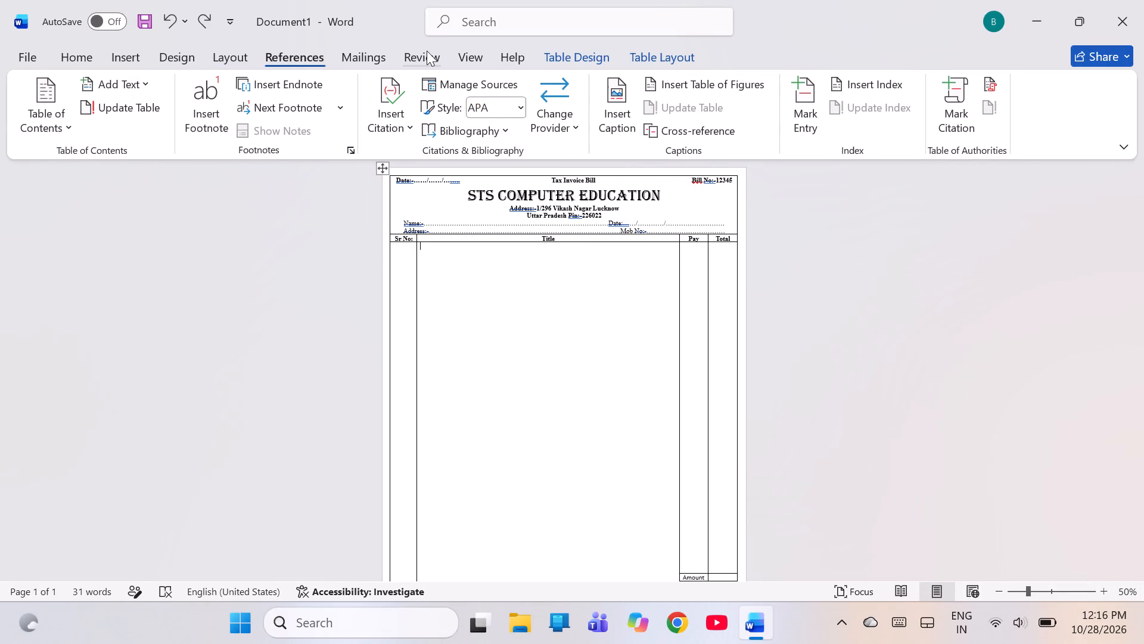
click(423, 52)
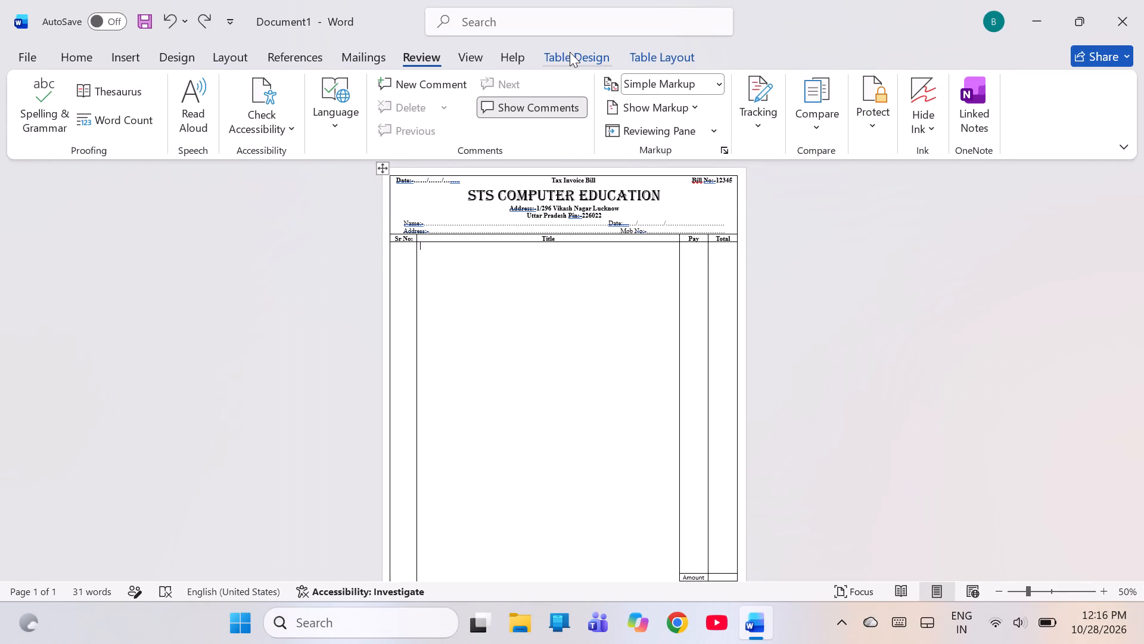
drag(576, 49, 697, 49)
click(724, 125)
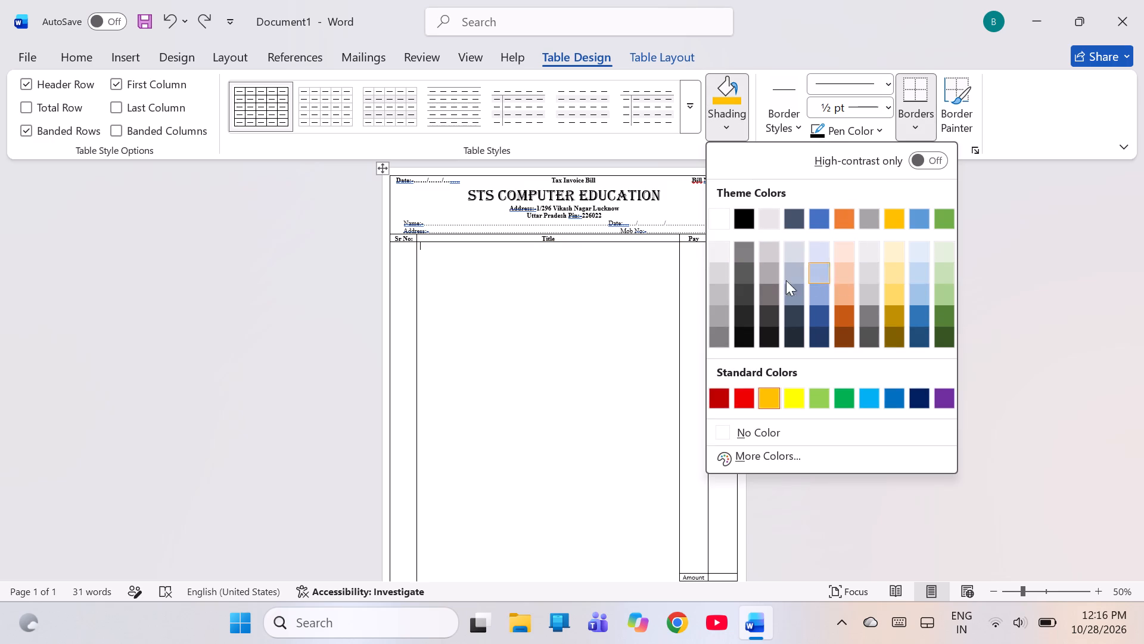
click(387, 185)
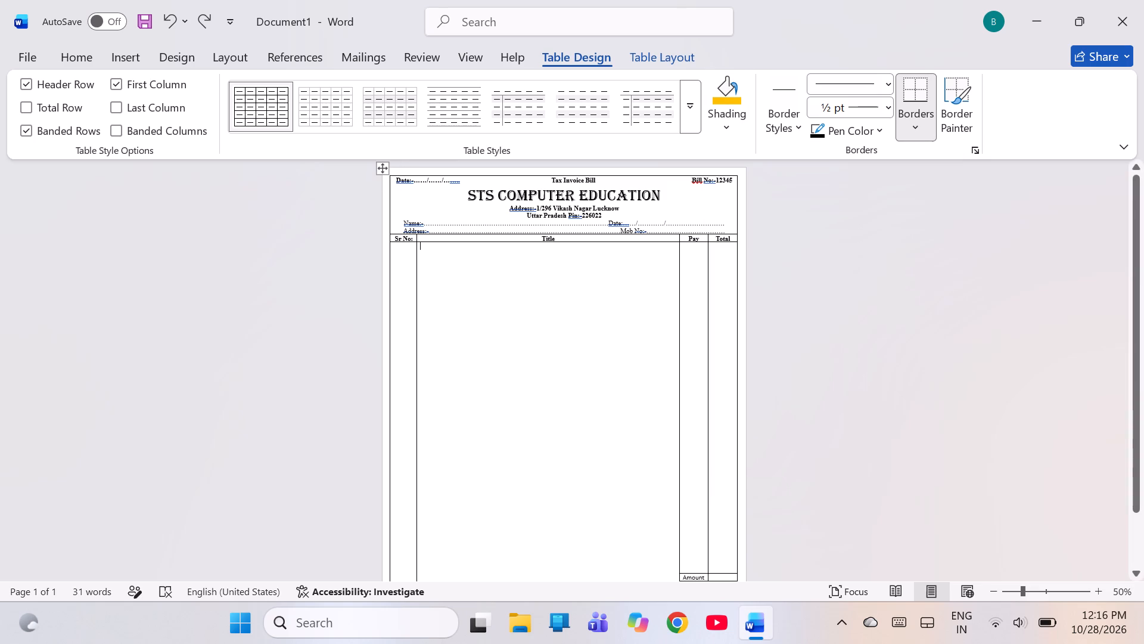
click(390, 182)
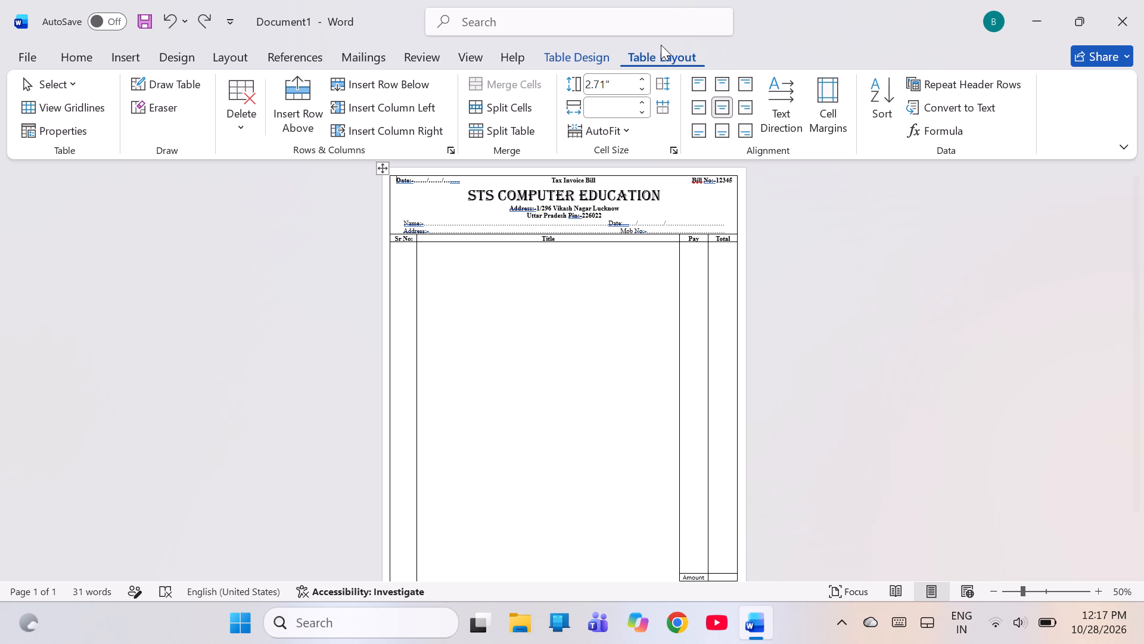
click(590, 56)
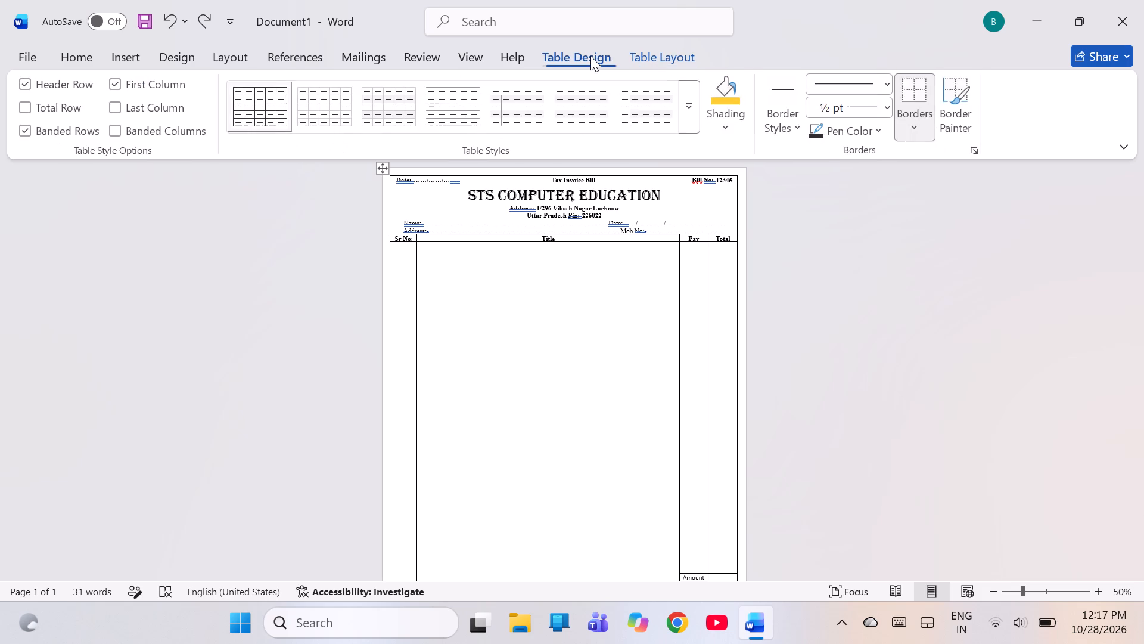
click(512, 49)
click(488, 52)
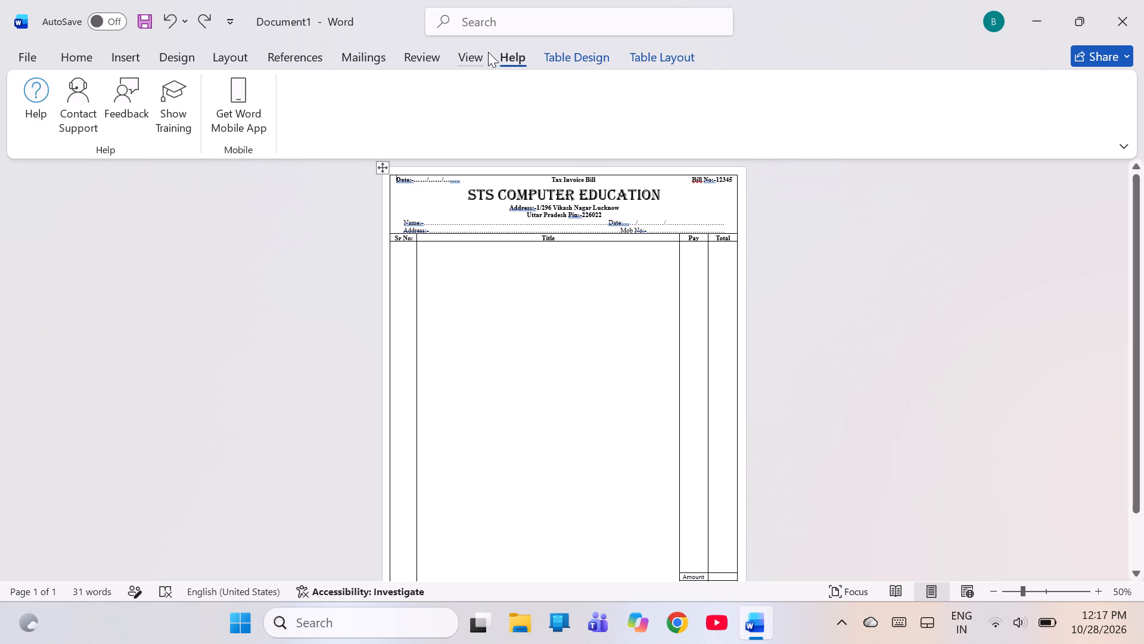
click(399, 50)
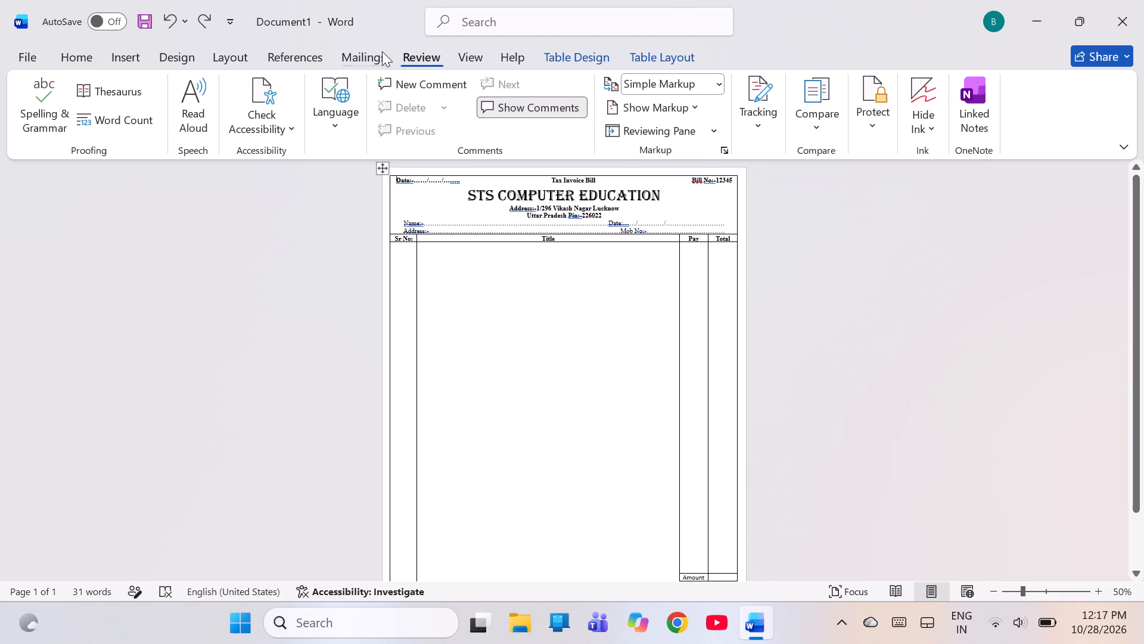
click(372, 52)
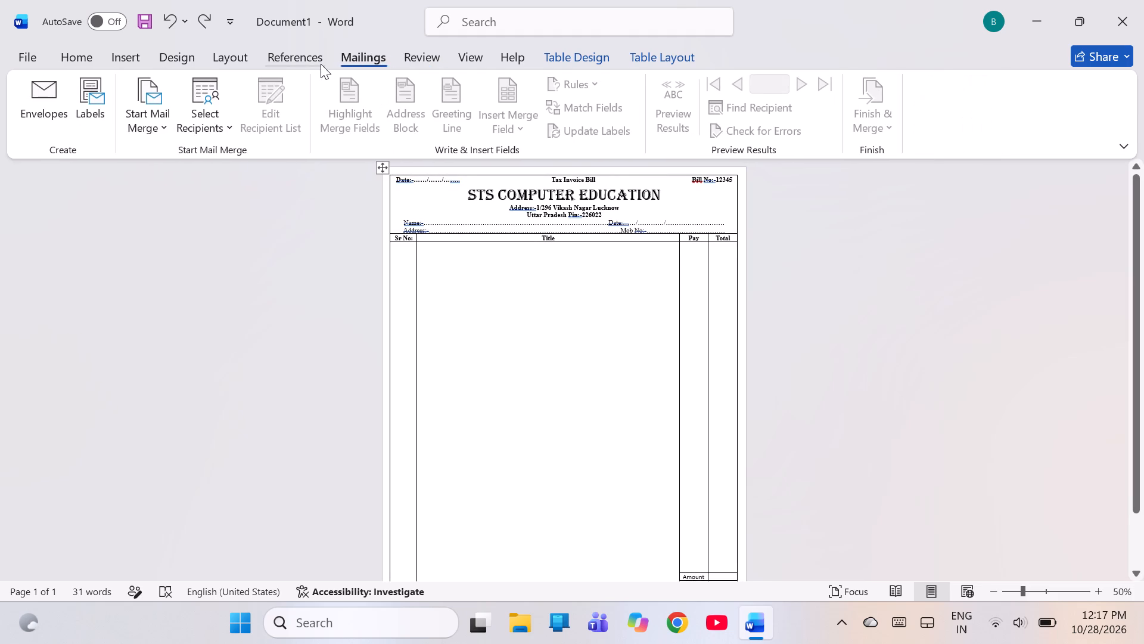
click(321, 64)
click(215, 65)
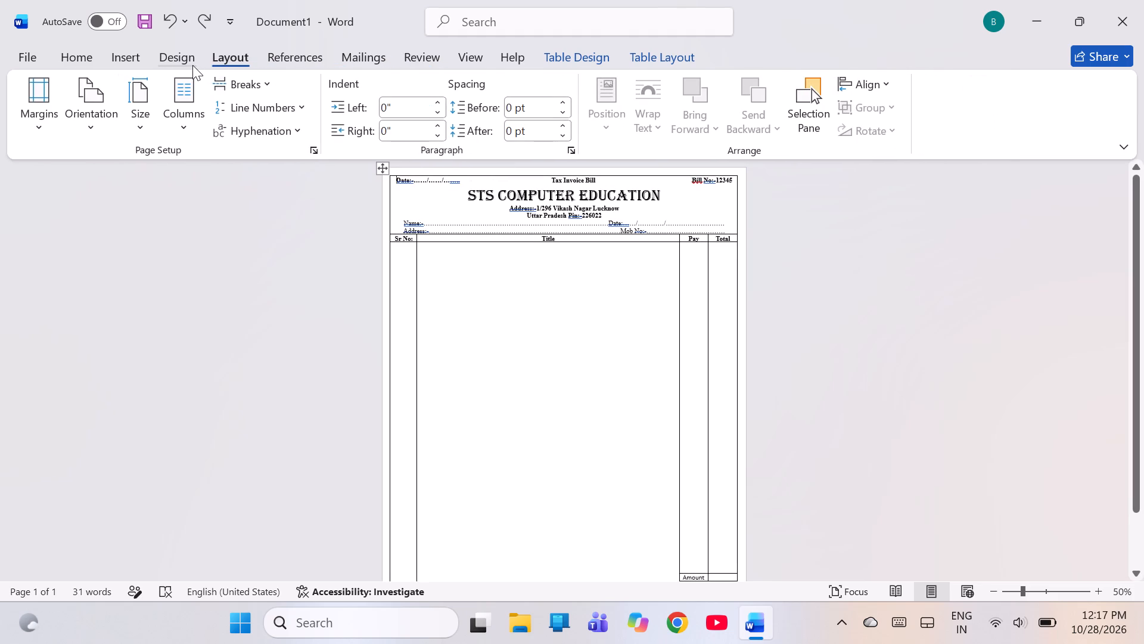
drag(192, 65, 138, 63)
Apply the numbered-heading style set to the document and set its theme colors to Office.
click(455, 113)
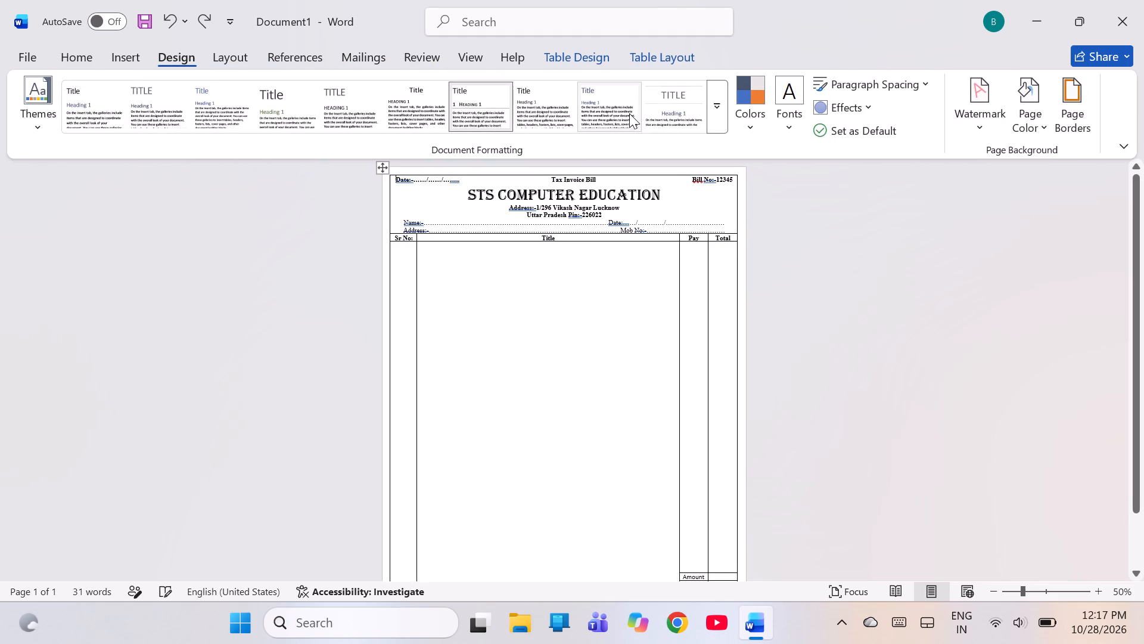
click(747, 124)
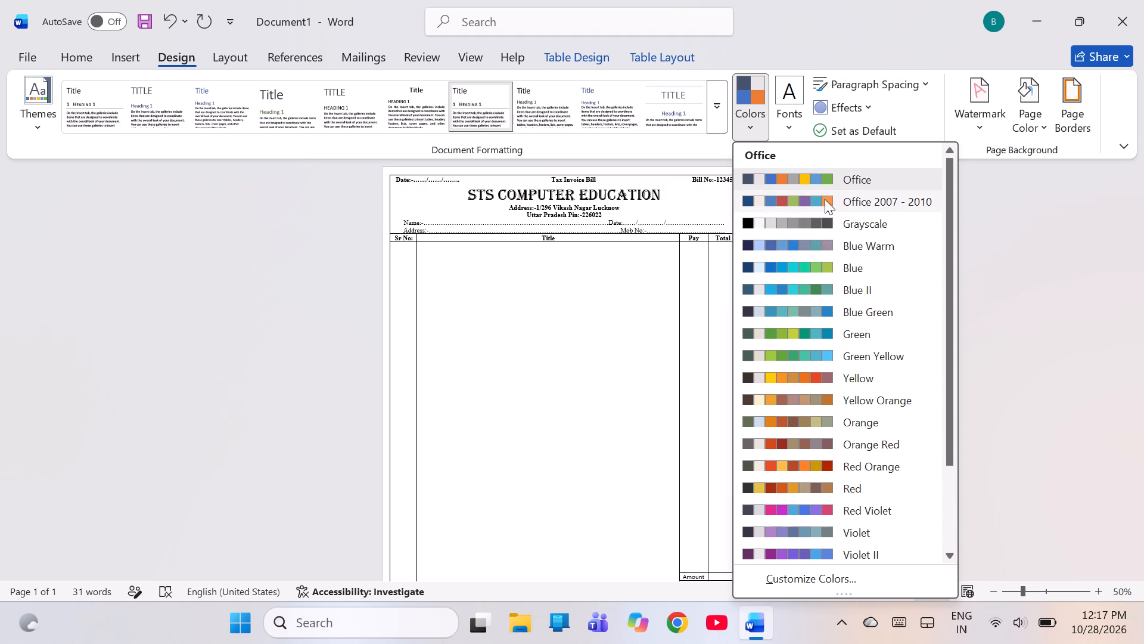
click(784, 182)
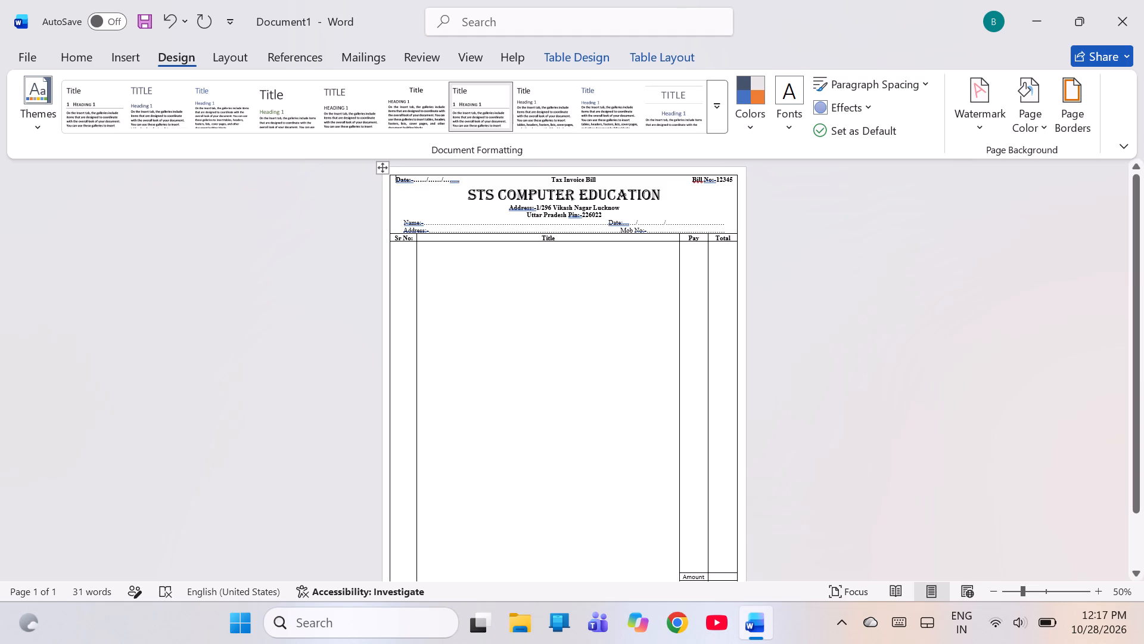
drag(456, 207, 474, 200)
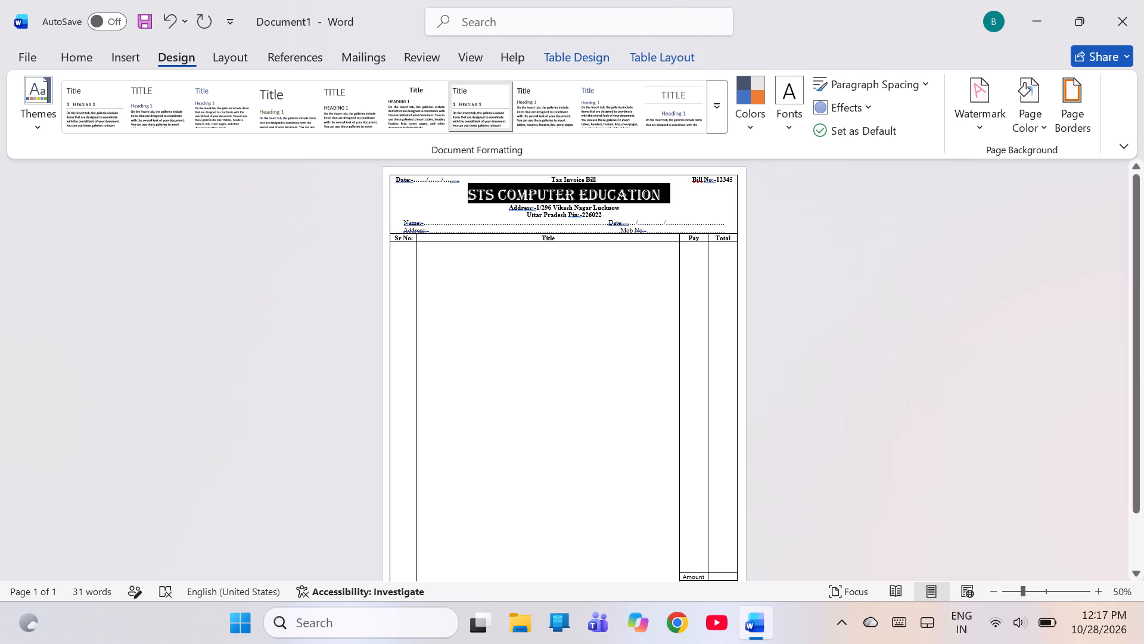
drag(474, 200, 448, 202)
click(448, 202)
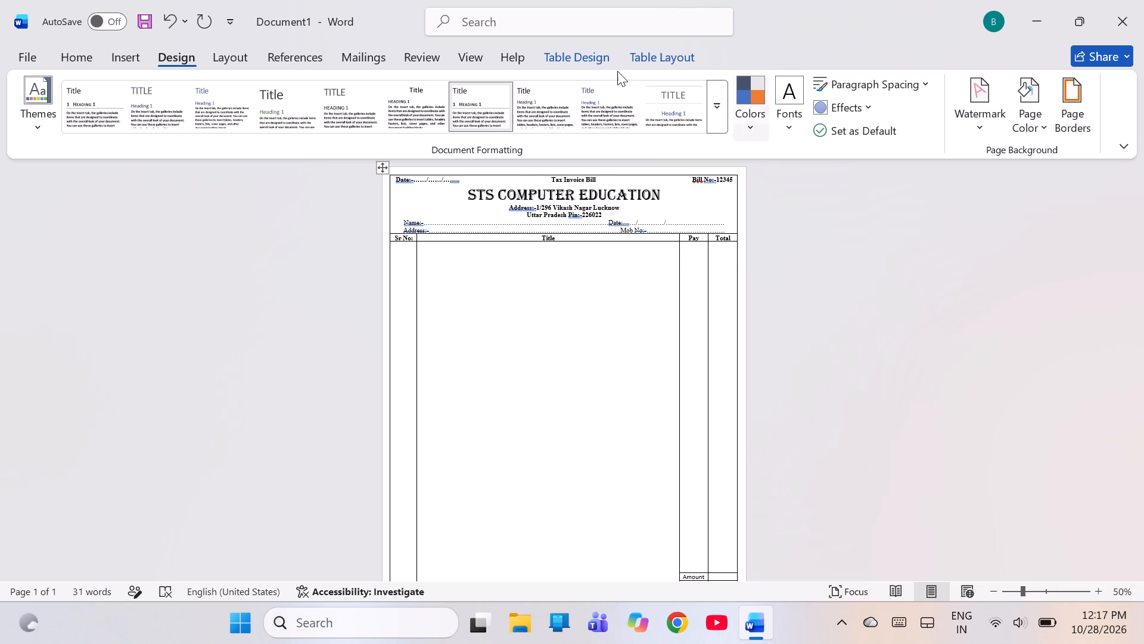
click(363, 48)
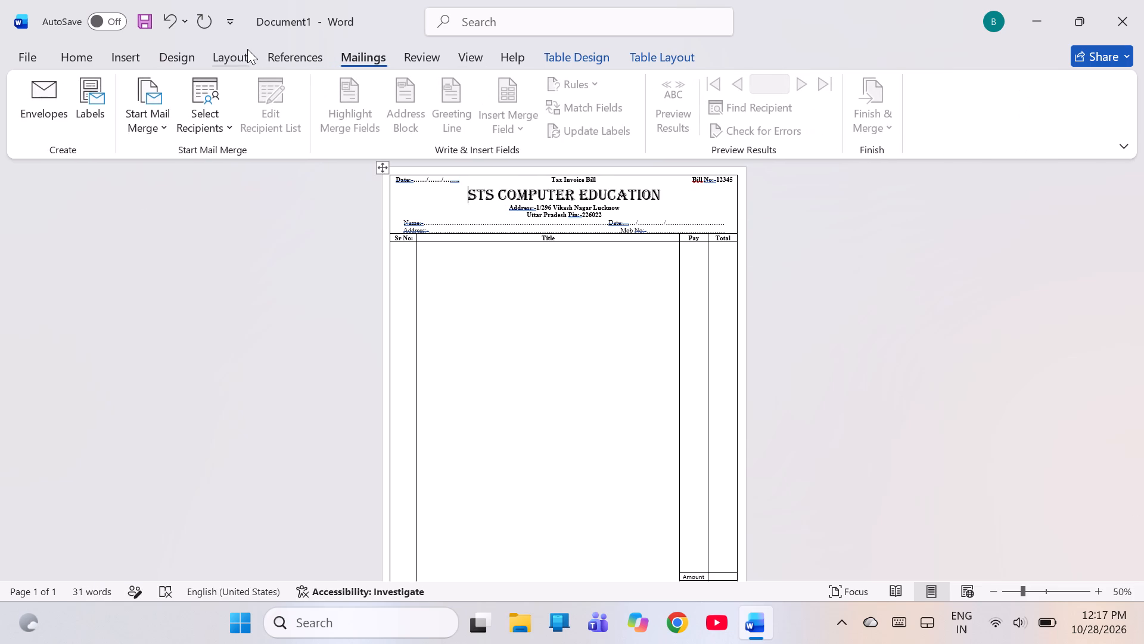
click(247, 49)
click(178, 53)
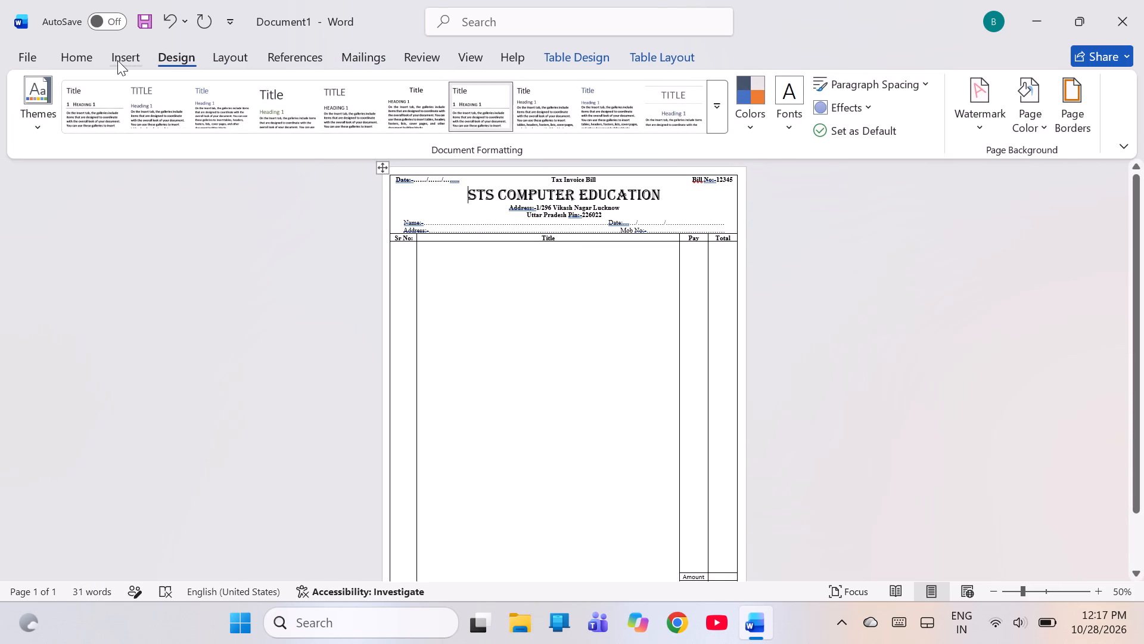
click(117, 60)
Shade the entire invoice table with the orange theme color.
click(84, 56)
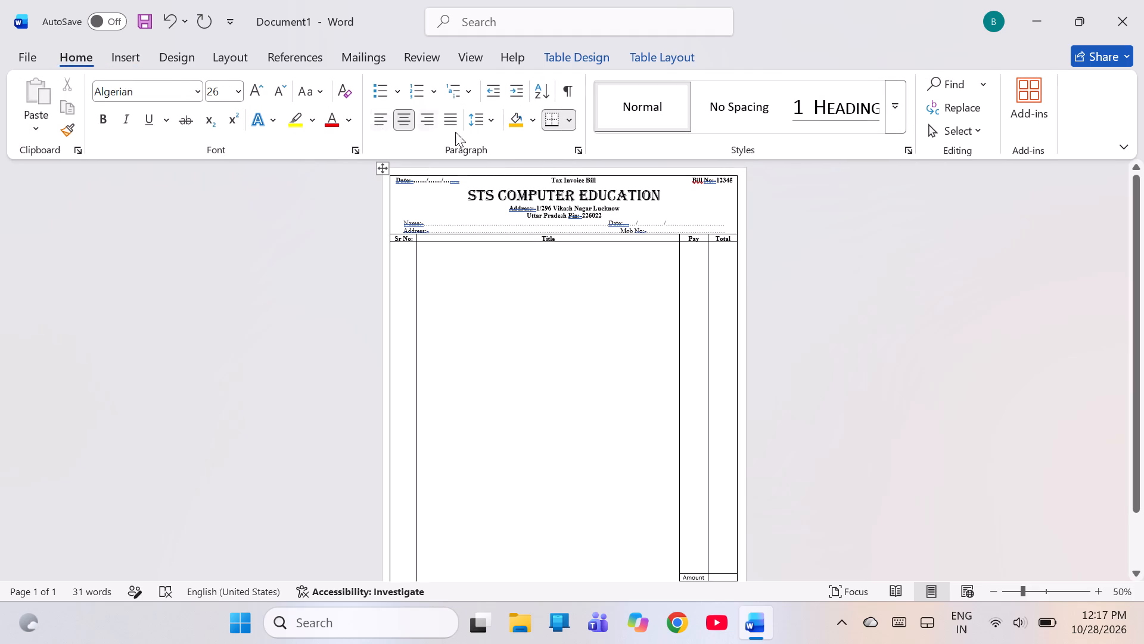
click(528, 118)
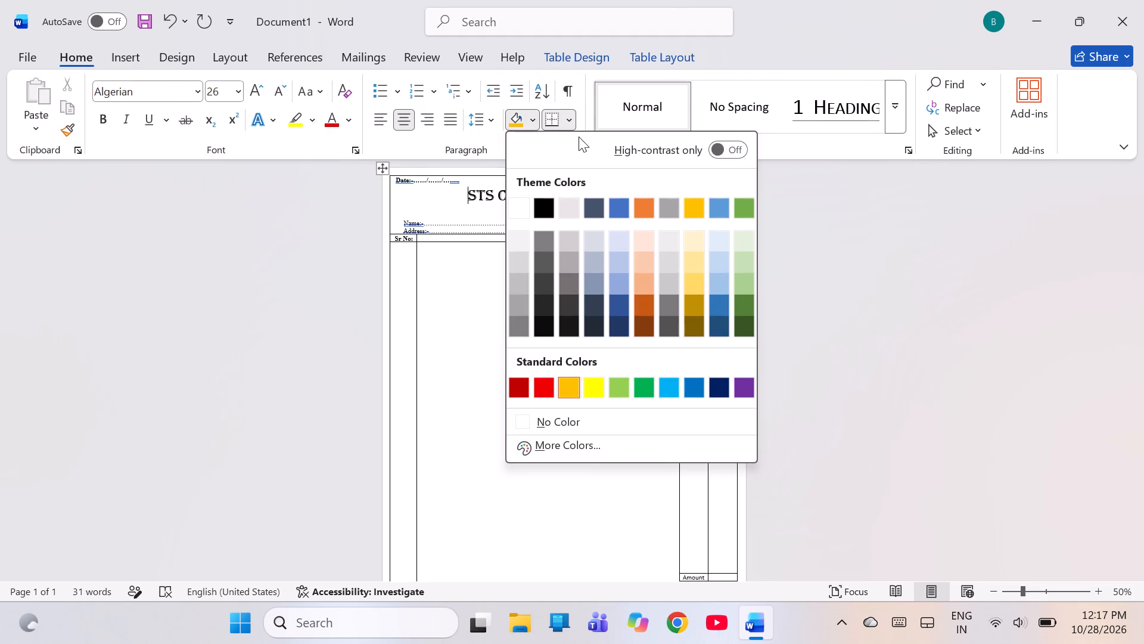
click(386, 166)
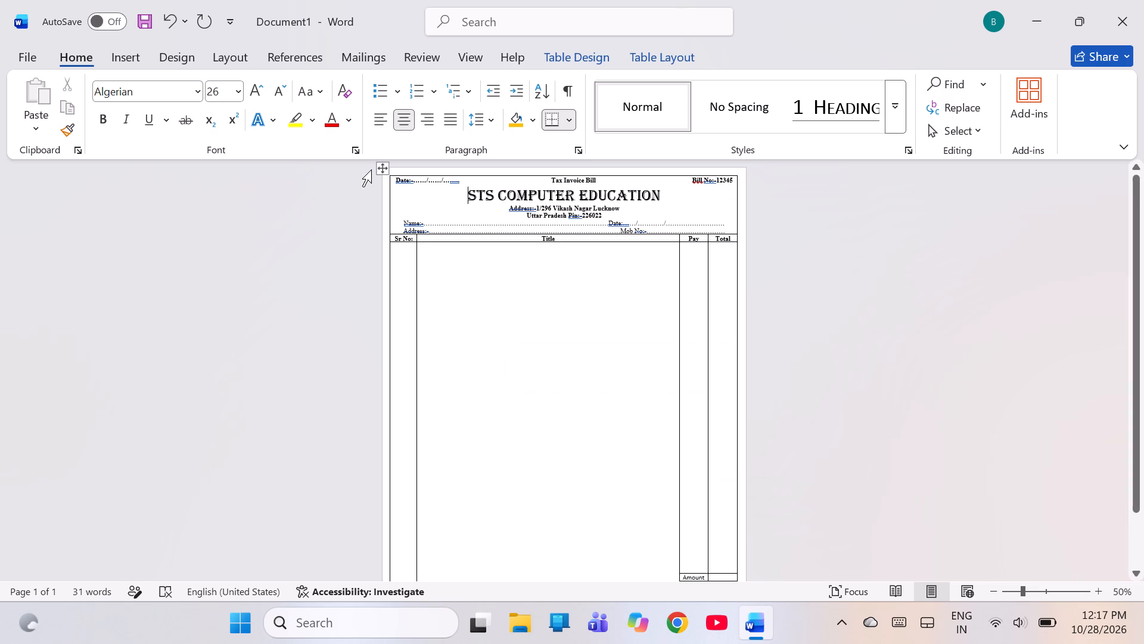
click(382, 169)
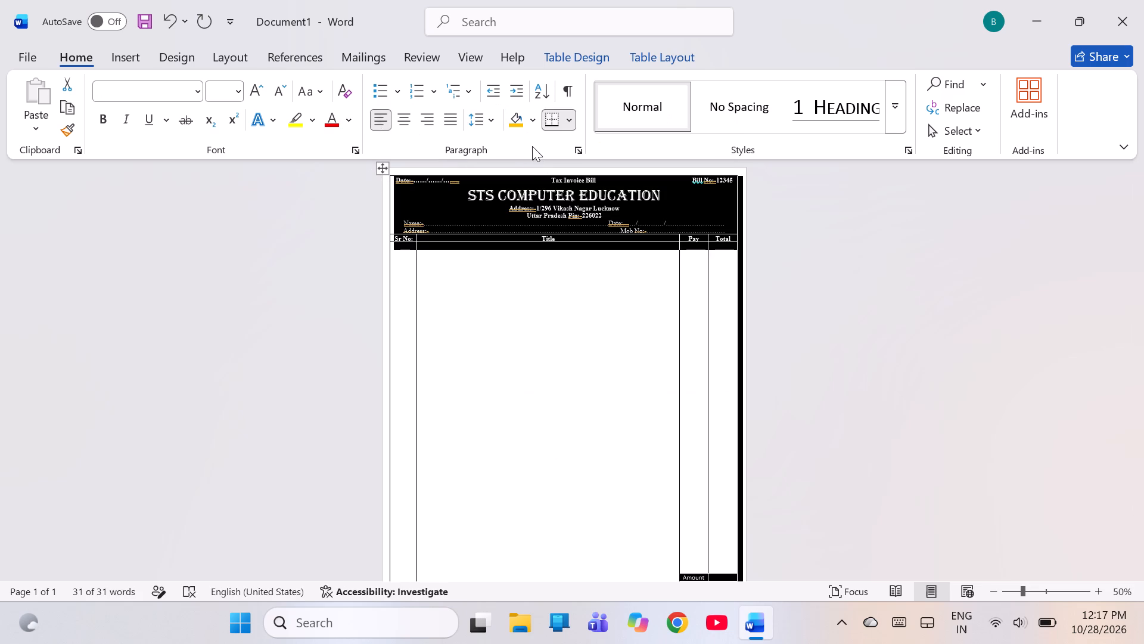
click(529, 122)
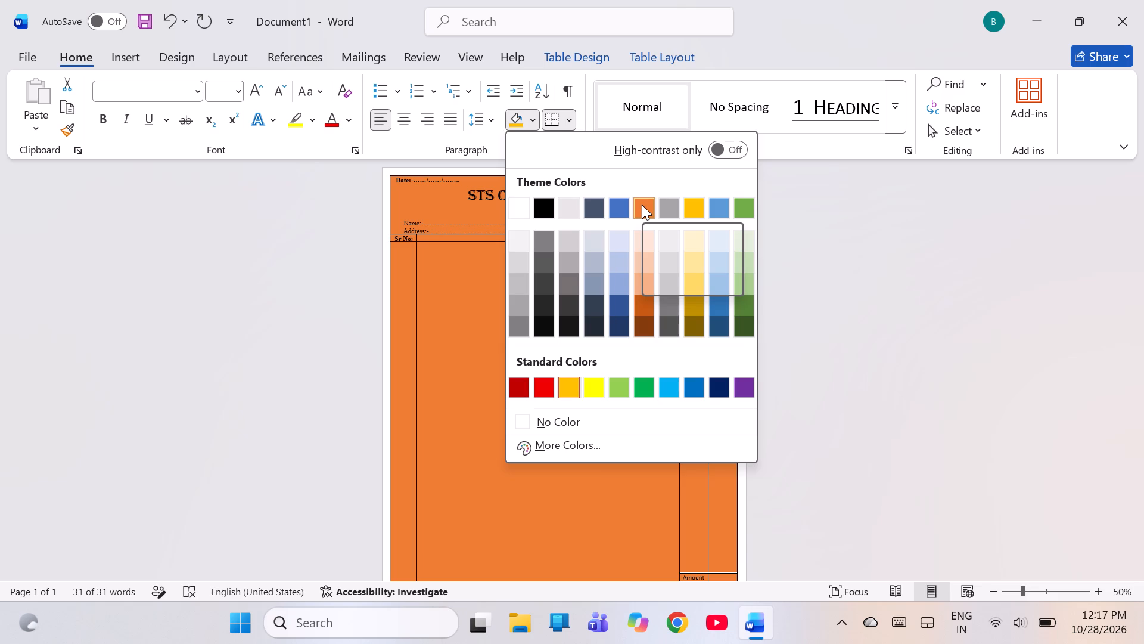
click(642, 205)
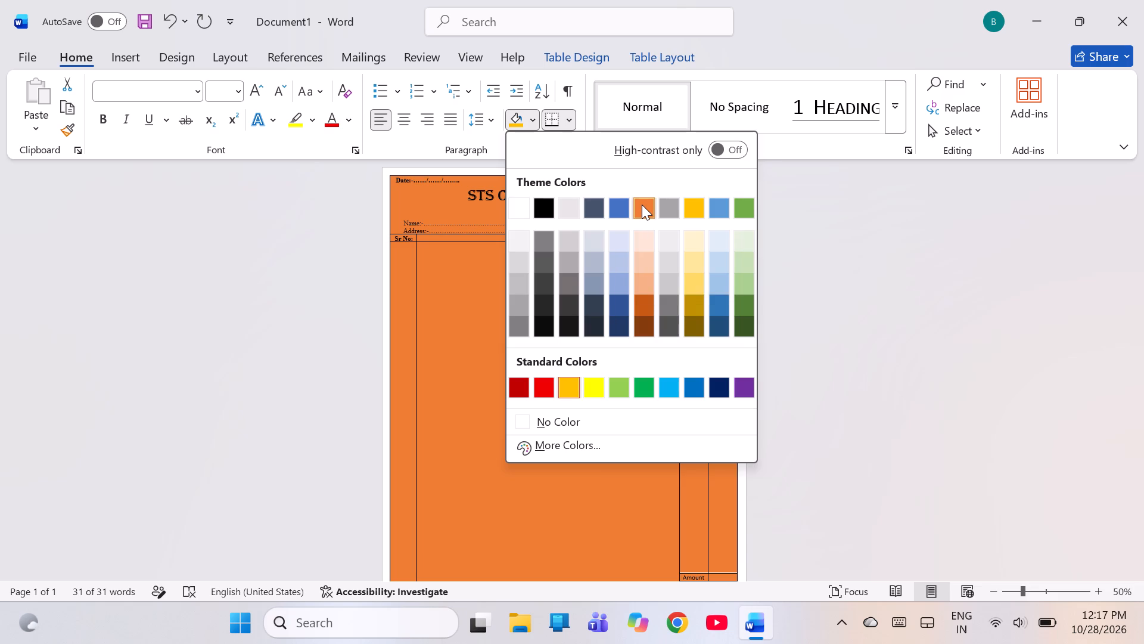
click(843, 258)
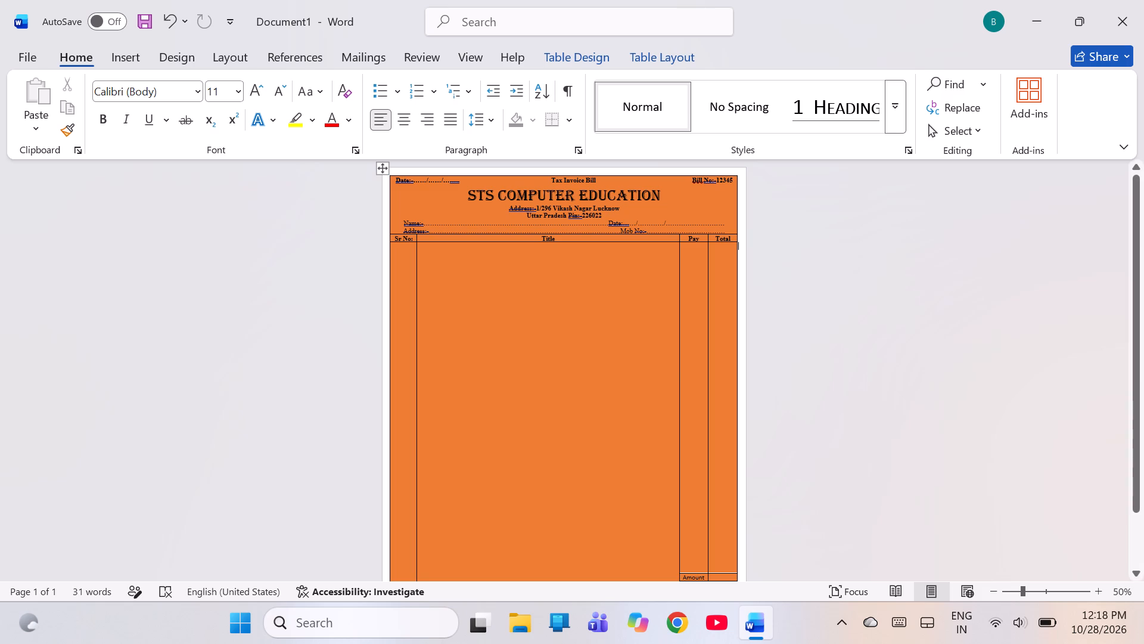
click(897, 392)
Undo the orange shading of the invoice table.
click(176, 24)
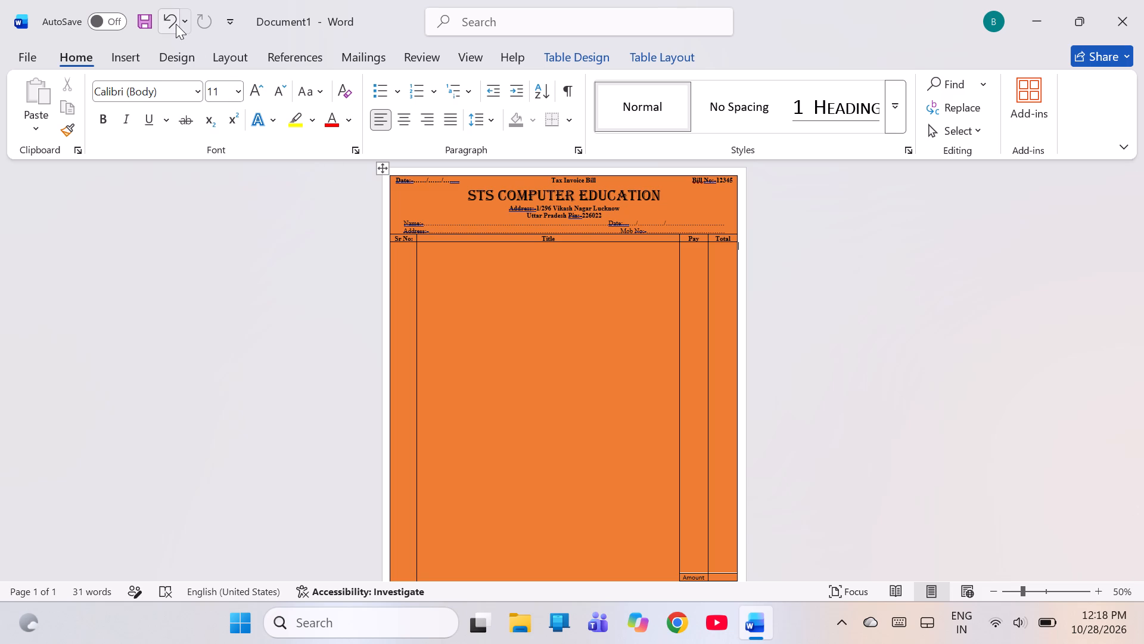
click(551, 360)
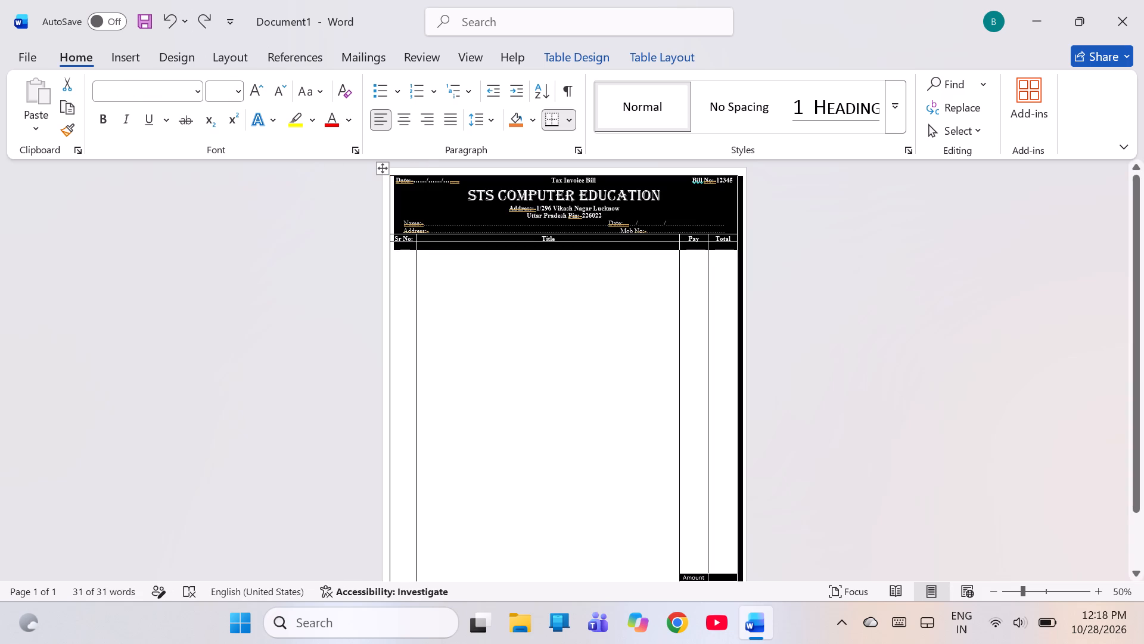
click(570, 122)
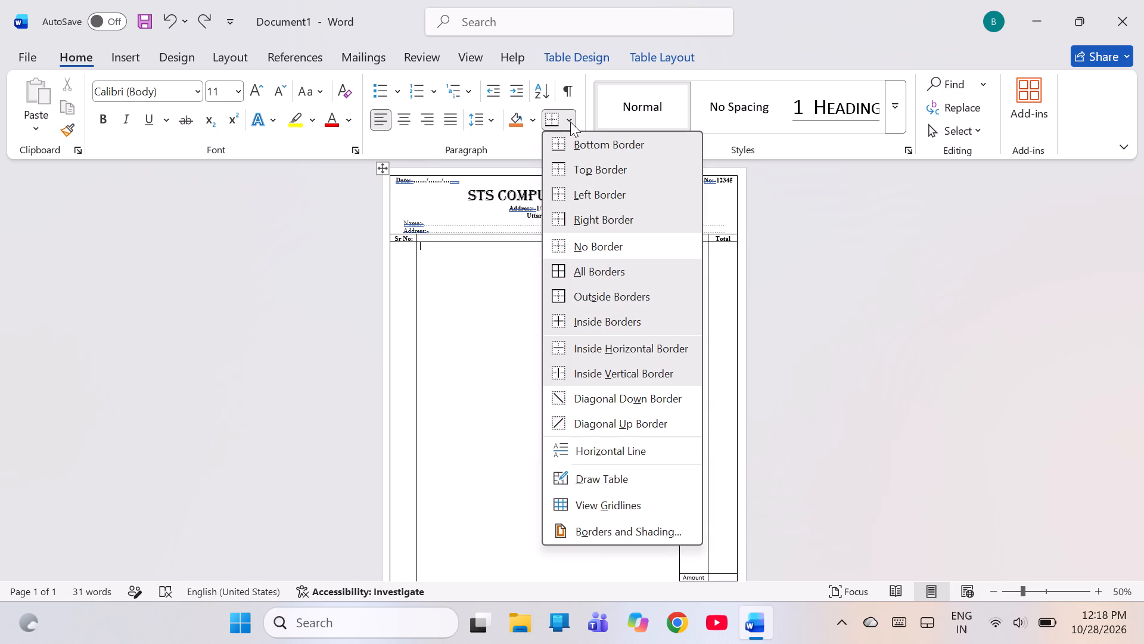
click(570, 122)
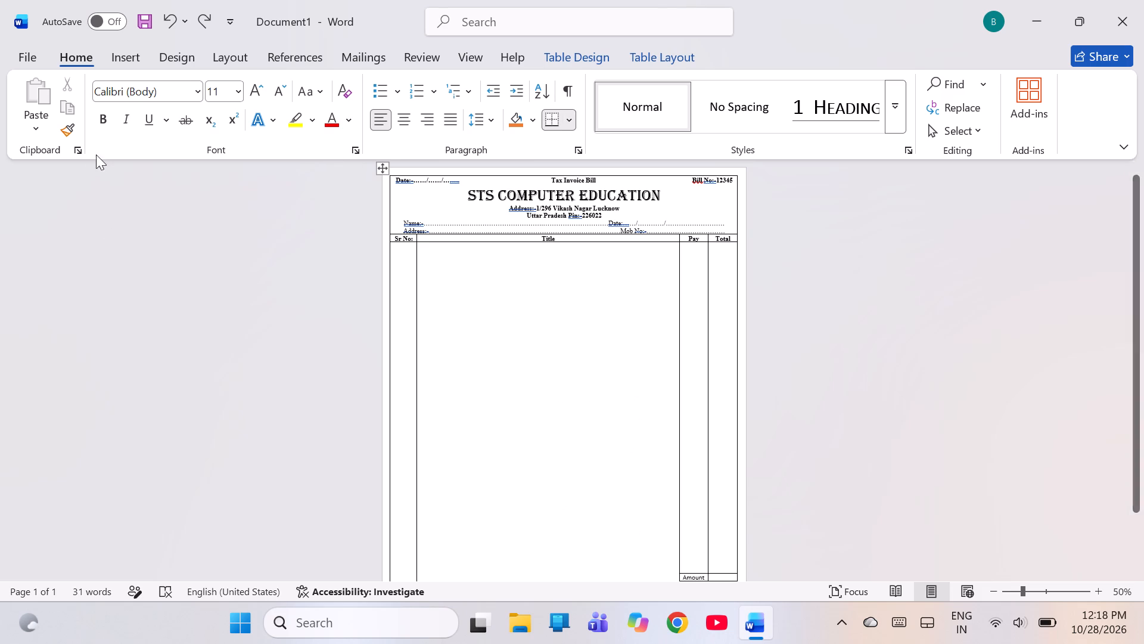
Copy the formatting of the empty cell under Title onto the invoice's top date line with Format Painter.
click(71, 131)
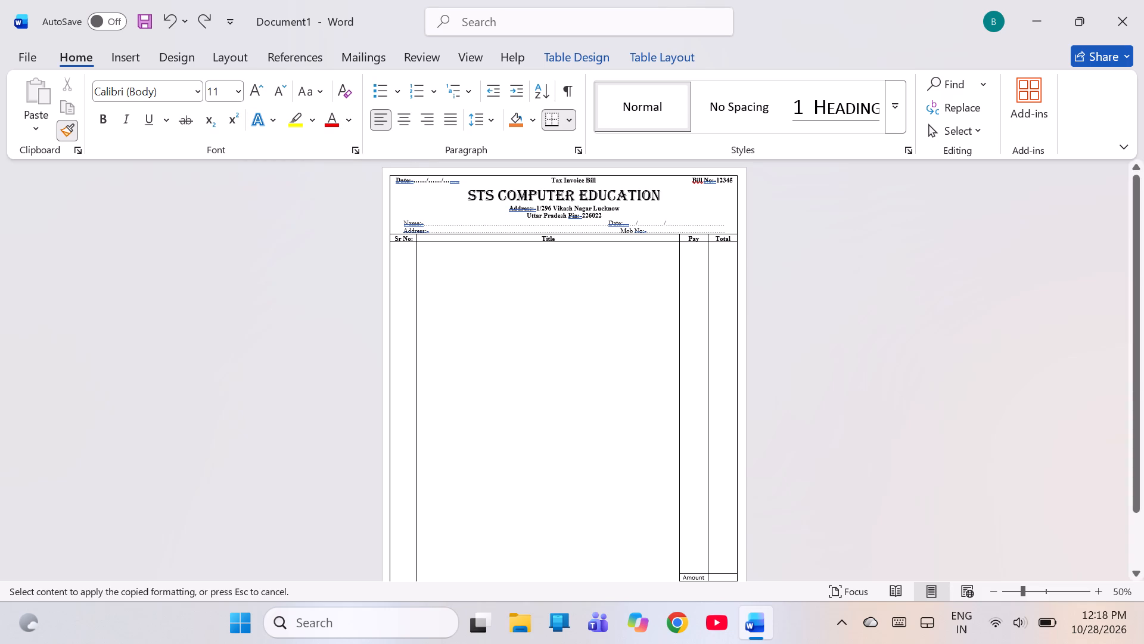
drag(402, 182, 224, 177)
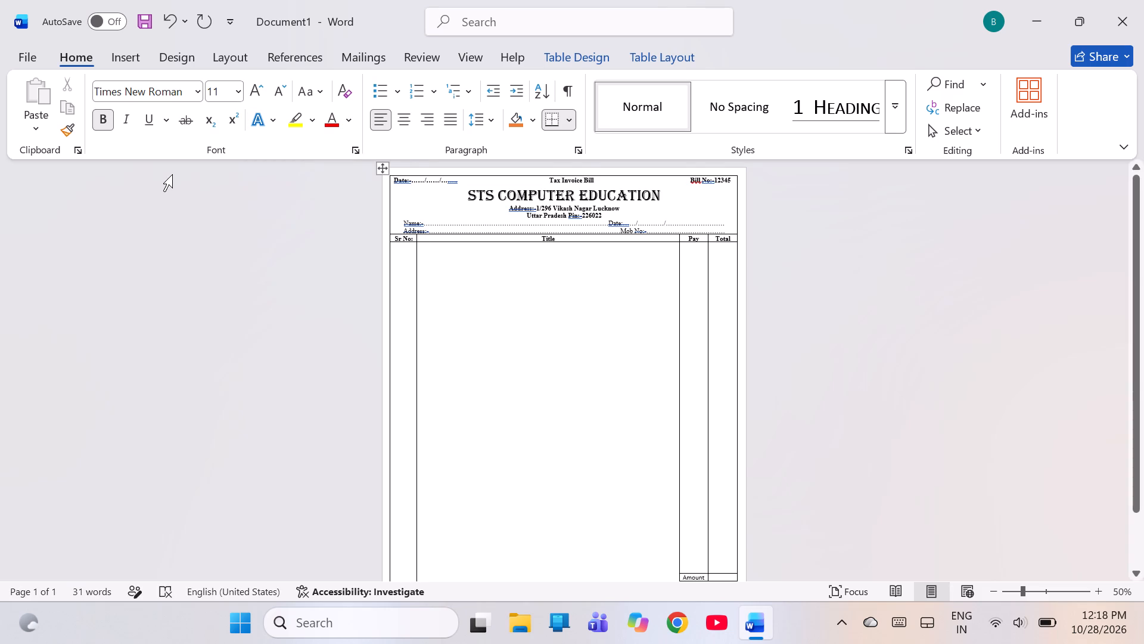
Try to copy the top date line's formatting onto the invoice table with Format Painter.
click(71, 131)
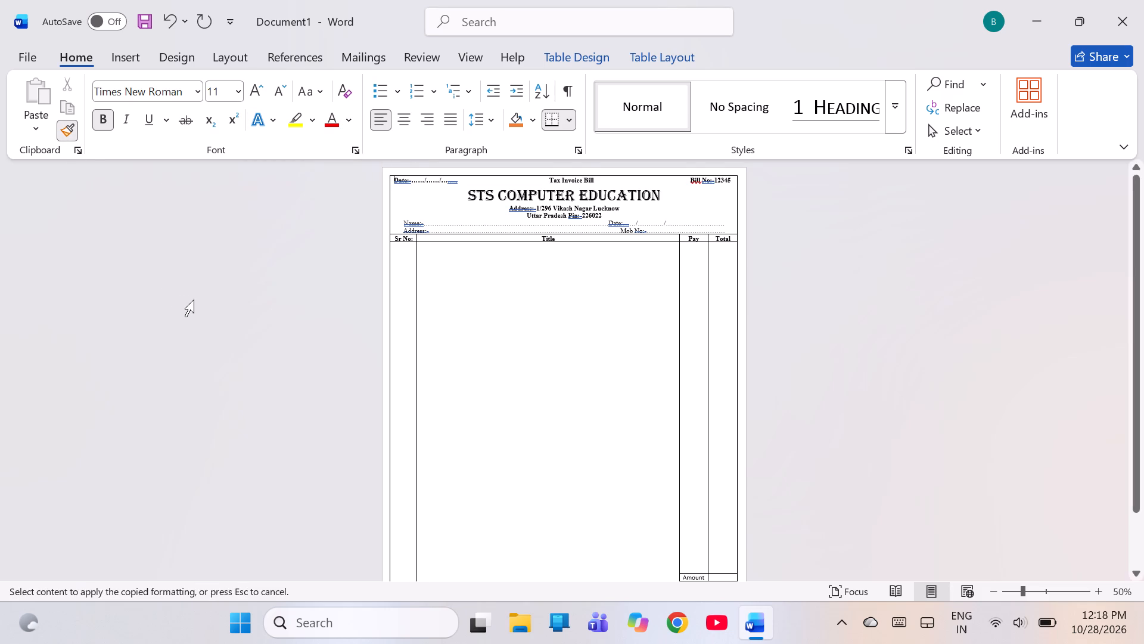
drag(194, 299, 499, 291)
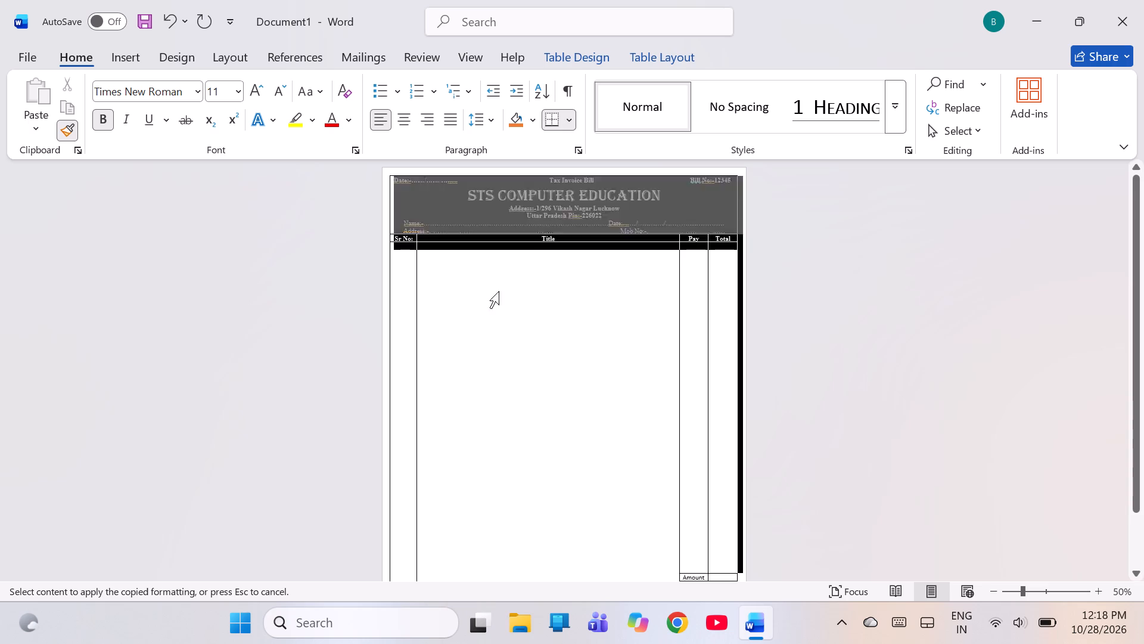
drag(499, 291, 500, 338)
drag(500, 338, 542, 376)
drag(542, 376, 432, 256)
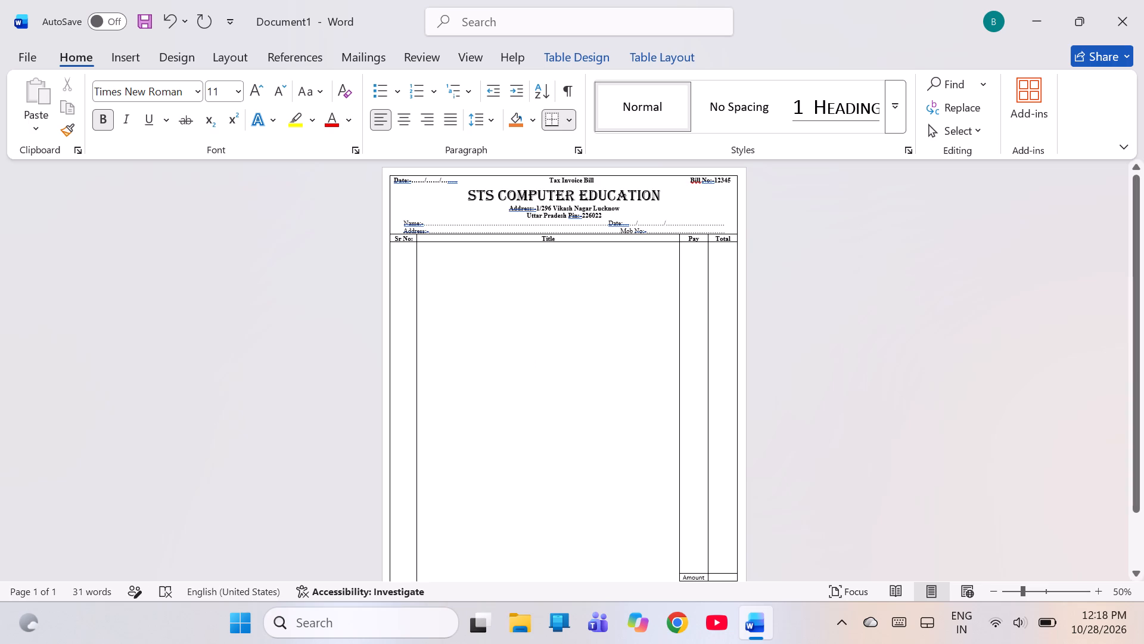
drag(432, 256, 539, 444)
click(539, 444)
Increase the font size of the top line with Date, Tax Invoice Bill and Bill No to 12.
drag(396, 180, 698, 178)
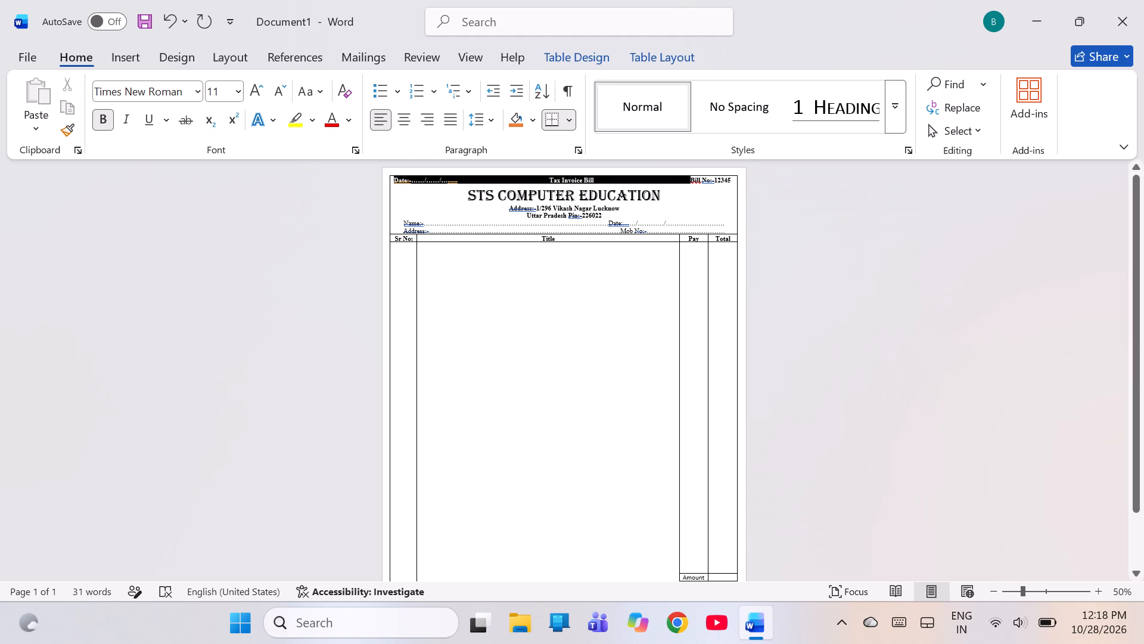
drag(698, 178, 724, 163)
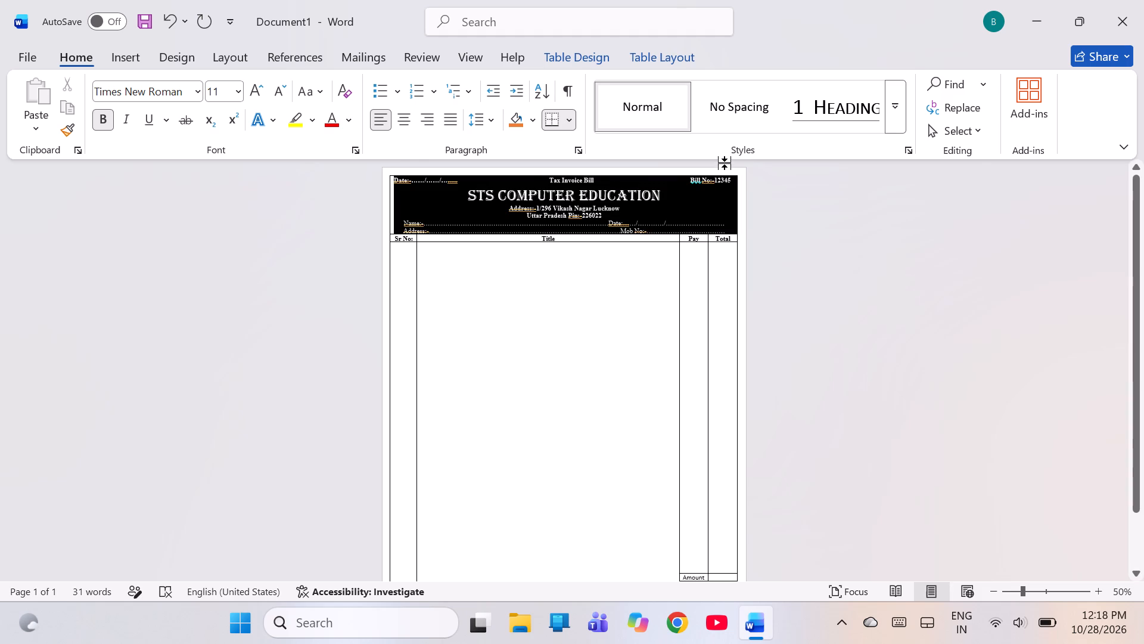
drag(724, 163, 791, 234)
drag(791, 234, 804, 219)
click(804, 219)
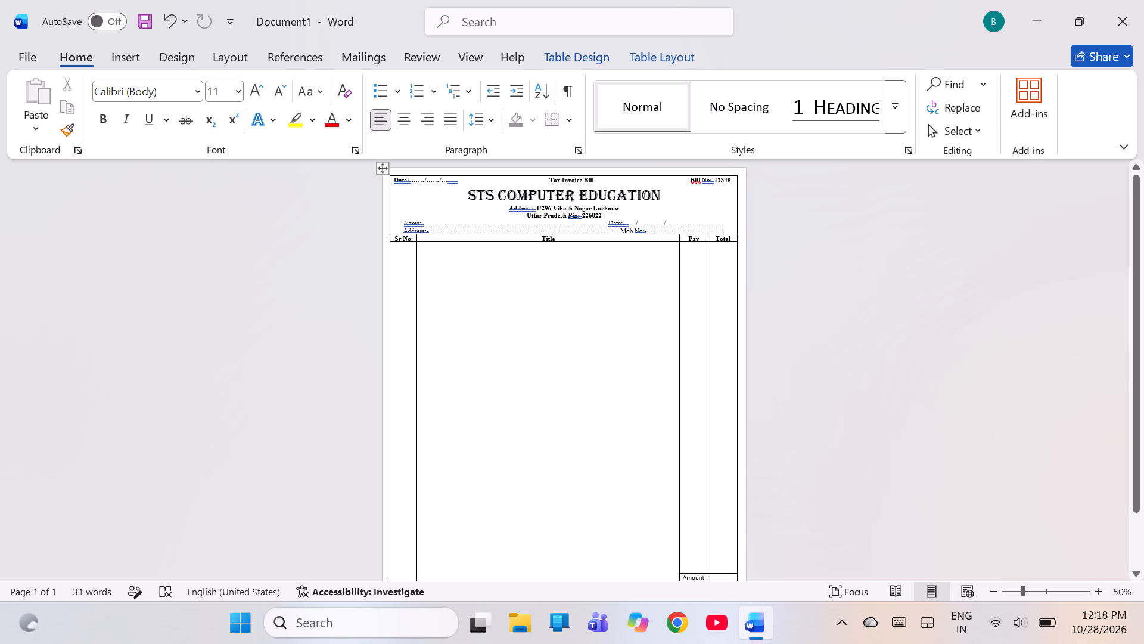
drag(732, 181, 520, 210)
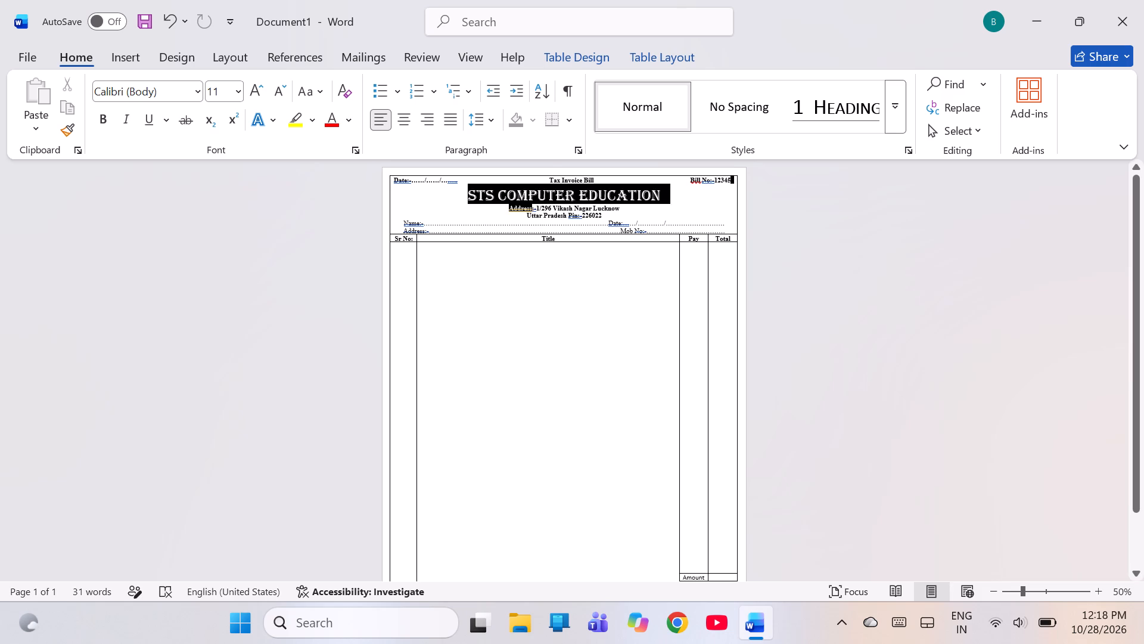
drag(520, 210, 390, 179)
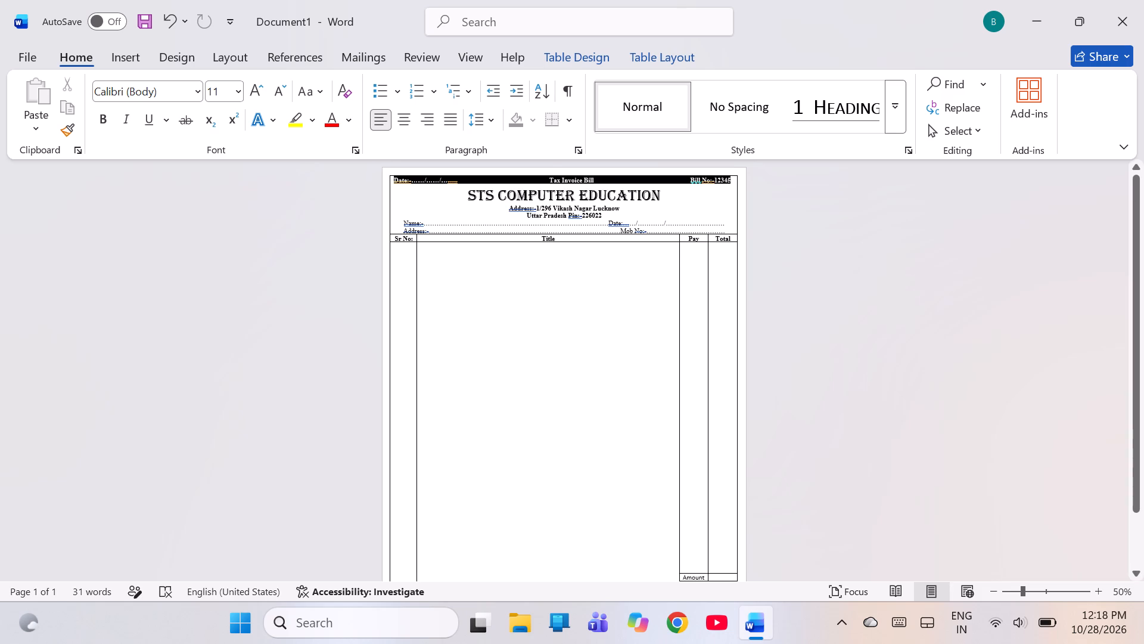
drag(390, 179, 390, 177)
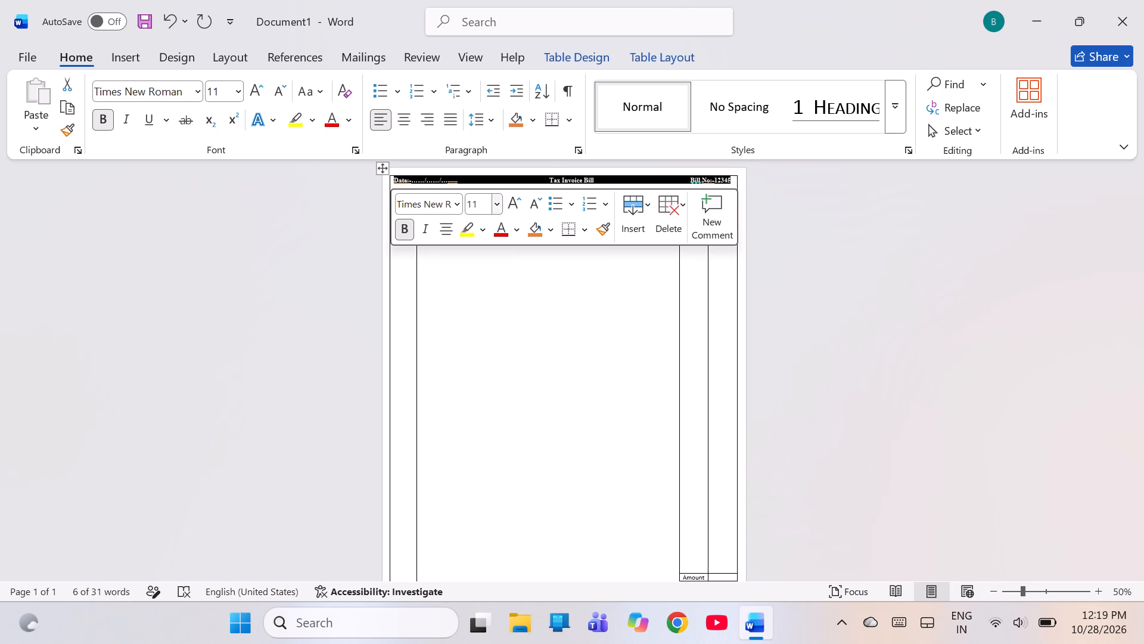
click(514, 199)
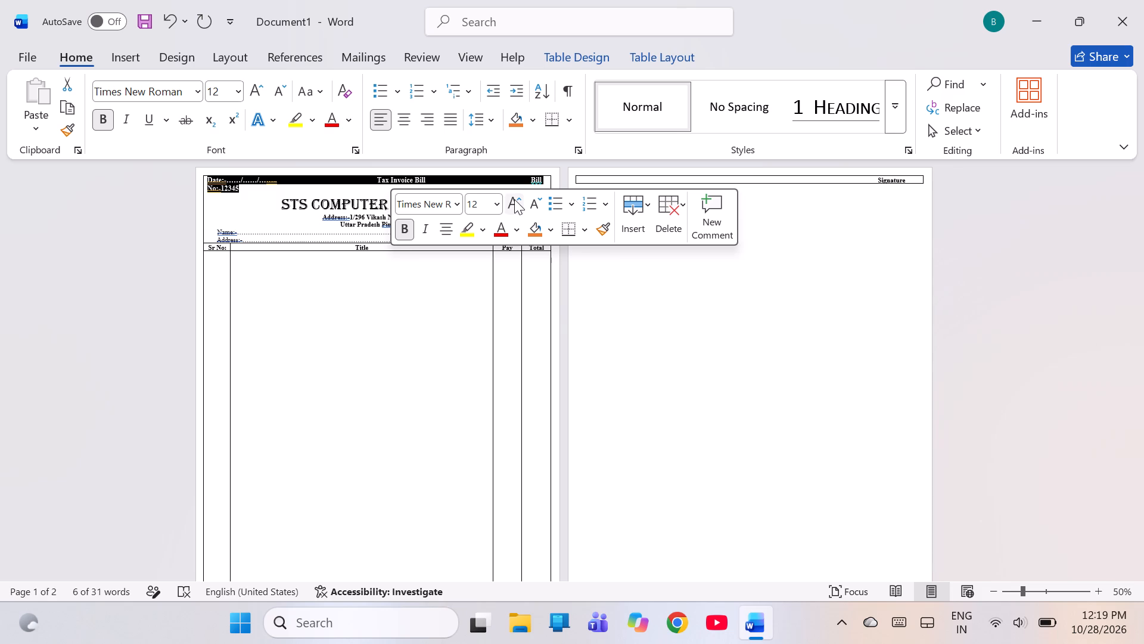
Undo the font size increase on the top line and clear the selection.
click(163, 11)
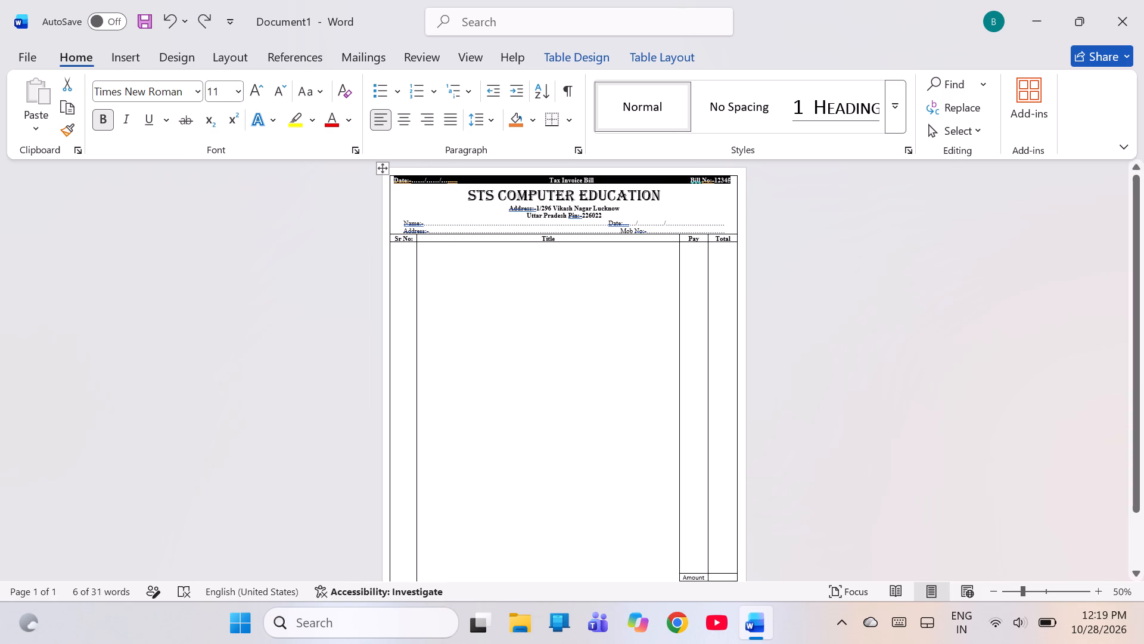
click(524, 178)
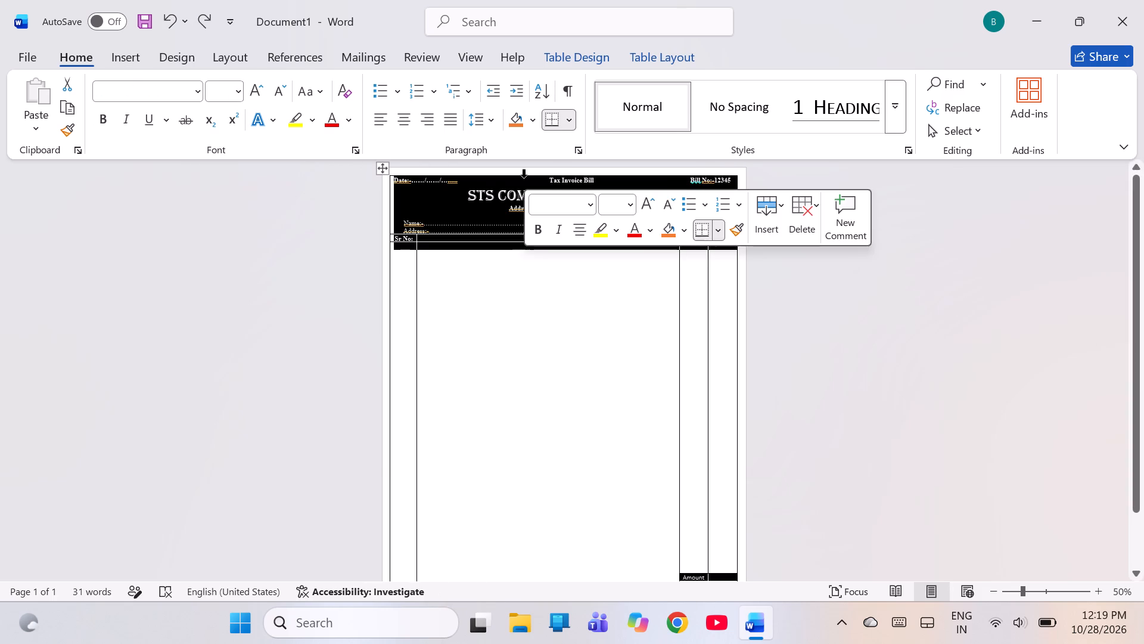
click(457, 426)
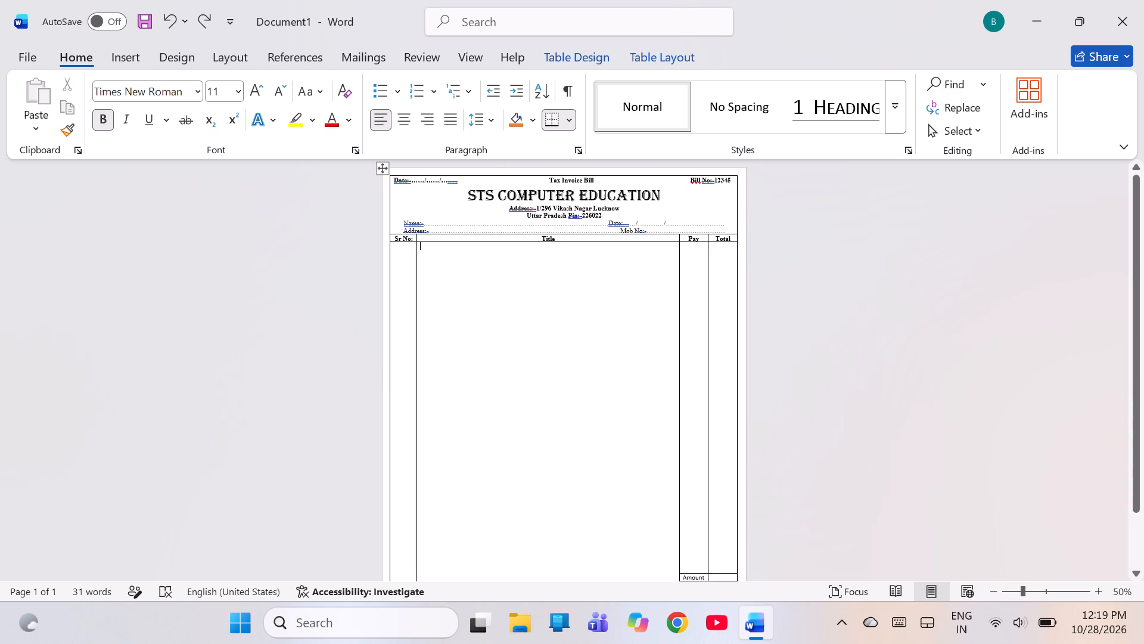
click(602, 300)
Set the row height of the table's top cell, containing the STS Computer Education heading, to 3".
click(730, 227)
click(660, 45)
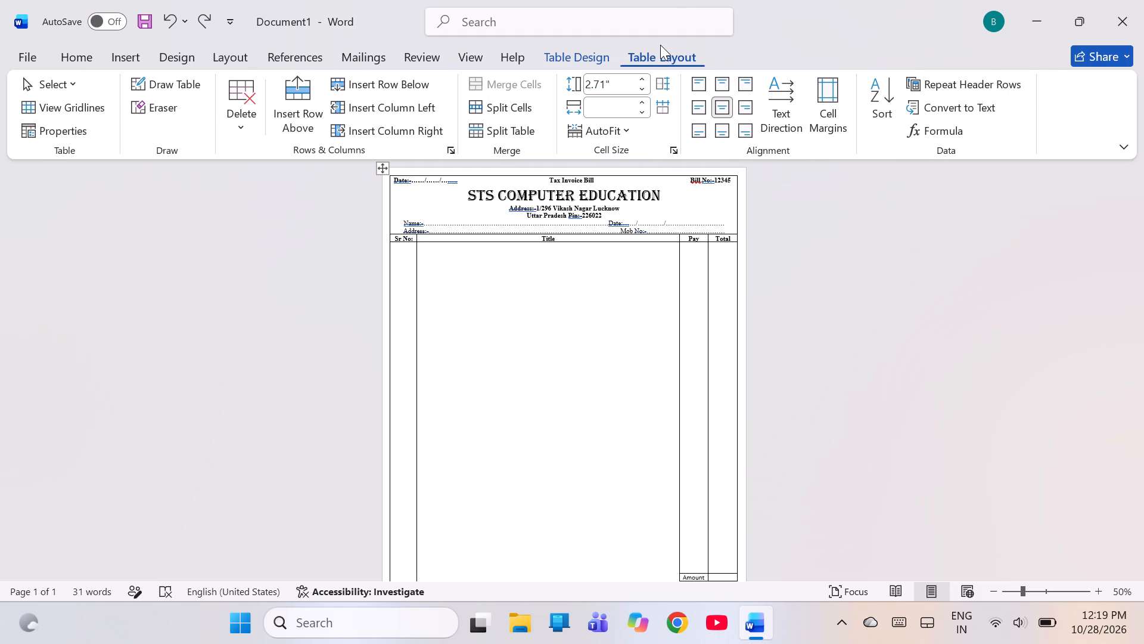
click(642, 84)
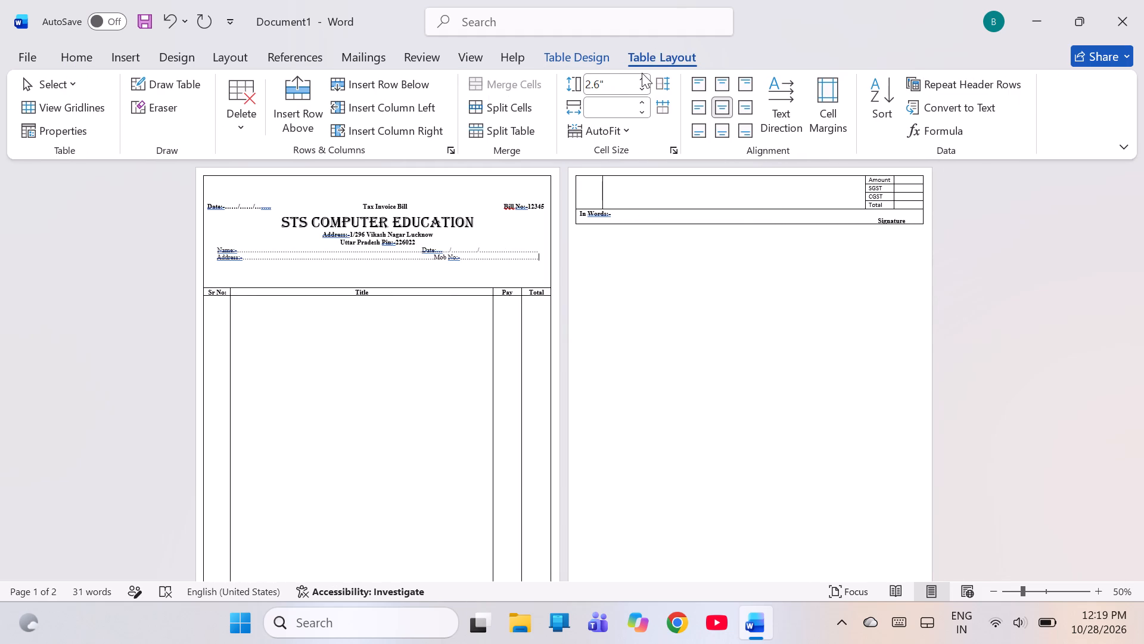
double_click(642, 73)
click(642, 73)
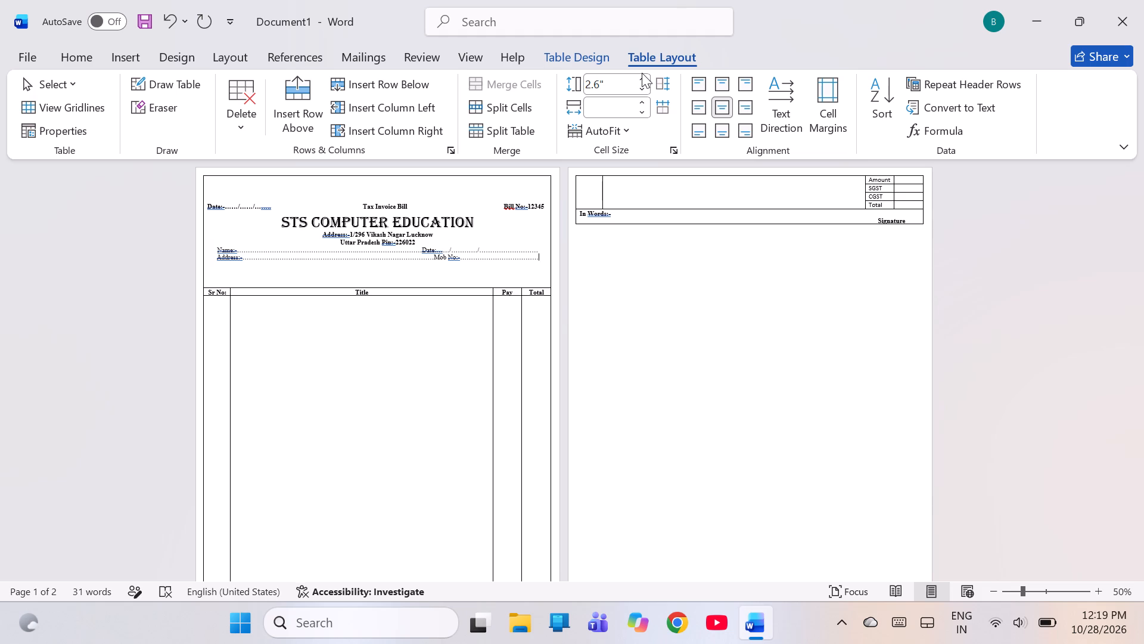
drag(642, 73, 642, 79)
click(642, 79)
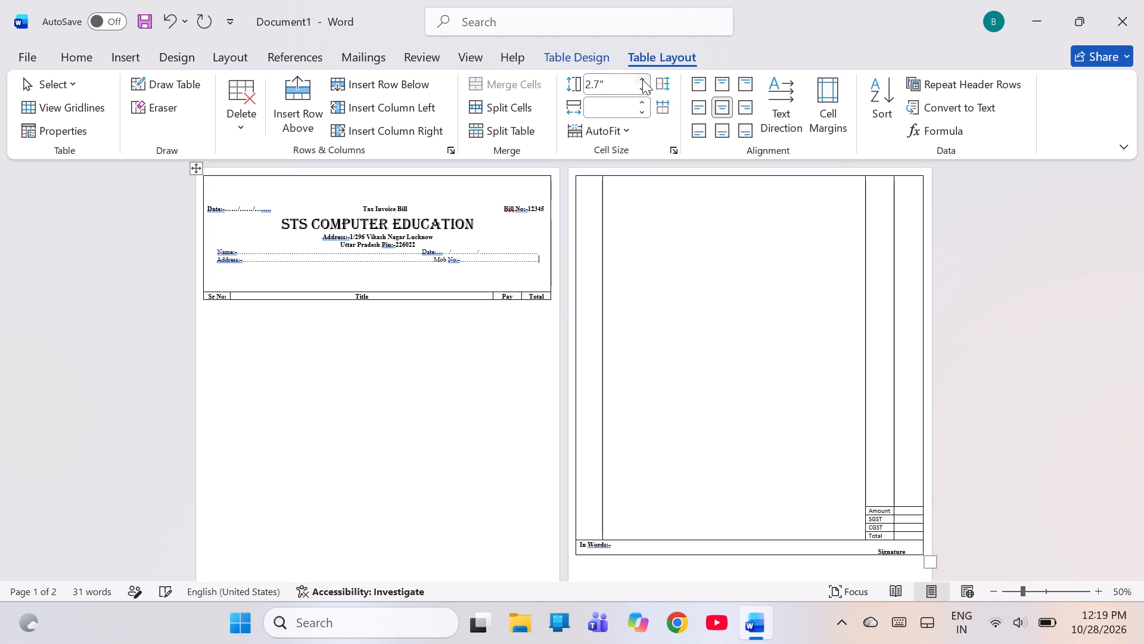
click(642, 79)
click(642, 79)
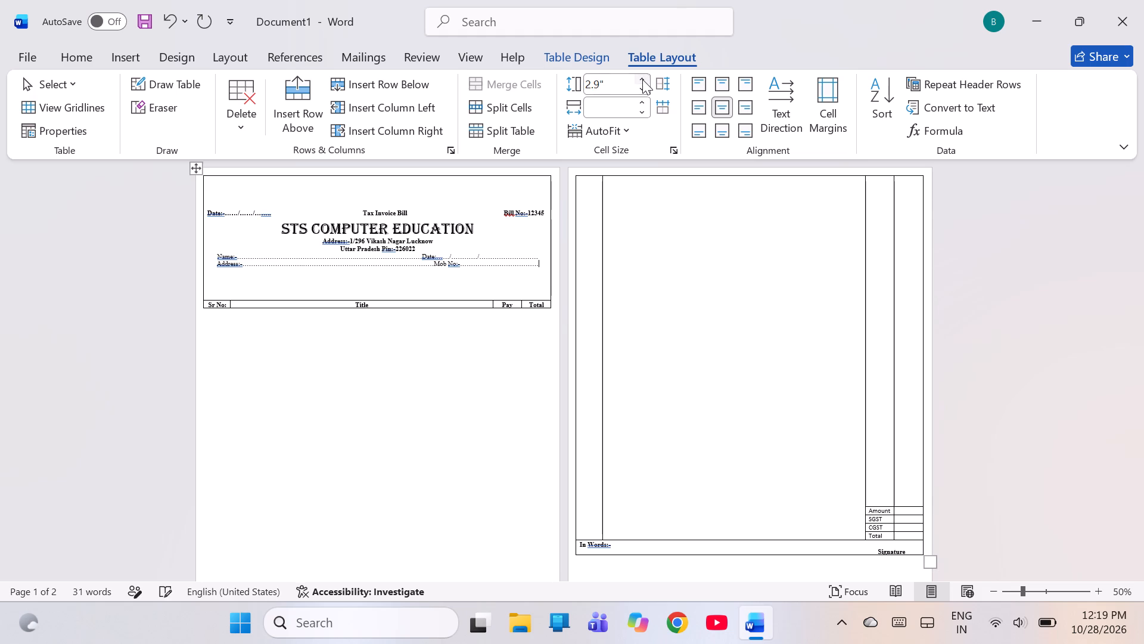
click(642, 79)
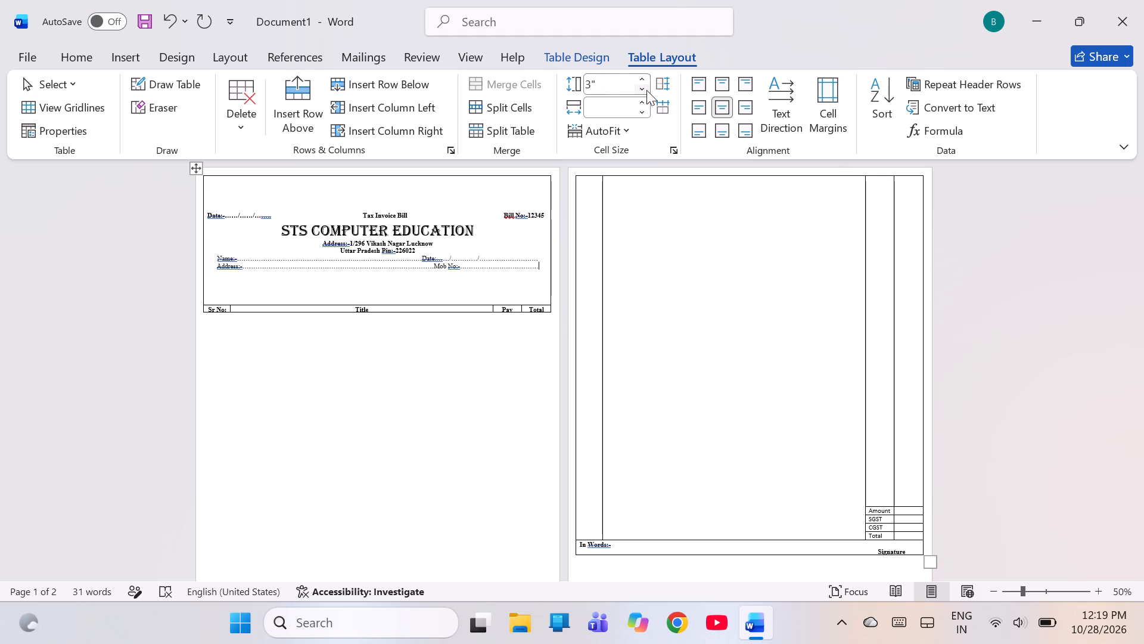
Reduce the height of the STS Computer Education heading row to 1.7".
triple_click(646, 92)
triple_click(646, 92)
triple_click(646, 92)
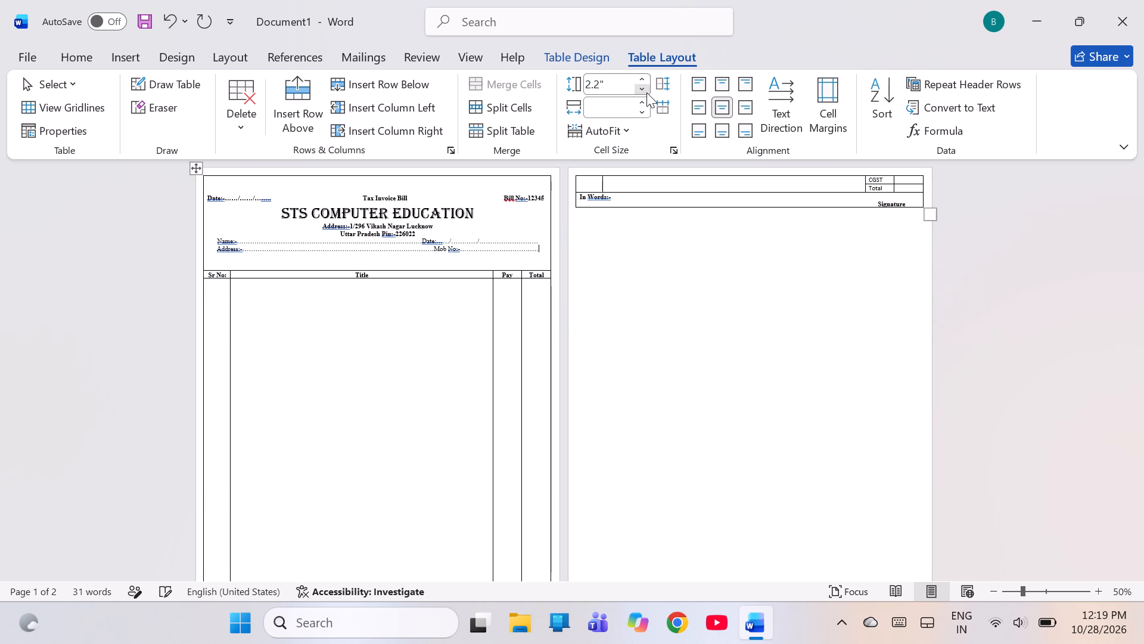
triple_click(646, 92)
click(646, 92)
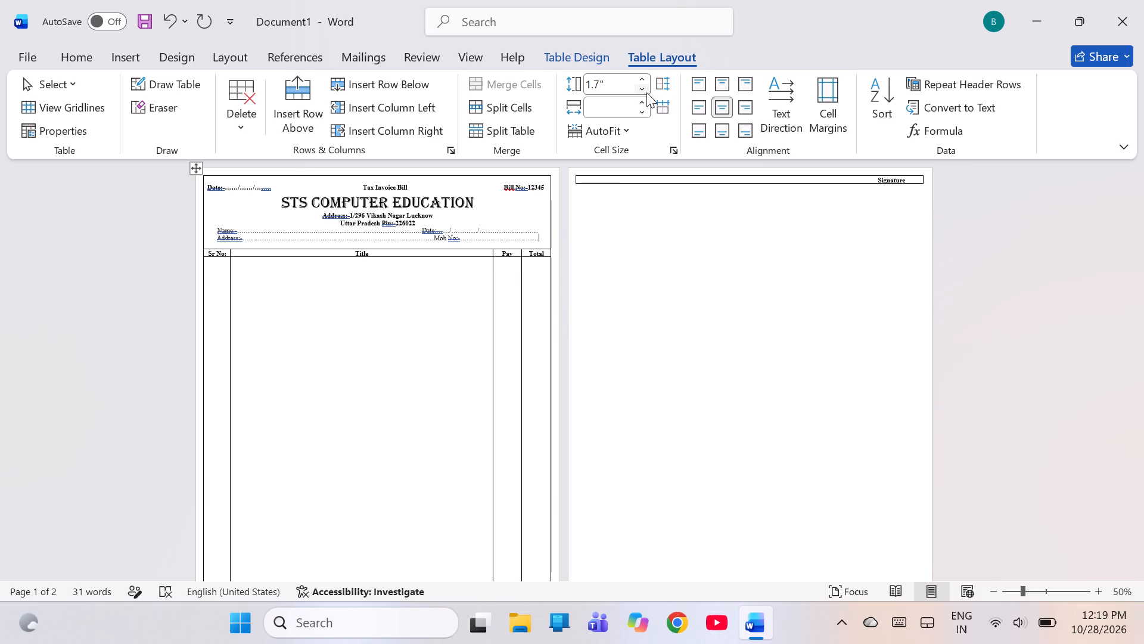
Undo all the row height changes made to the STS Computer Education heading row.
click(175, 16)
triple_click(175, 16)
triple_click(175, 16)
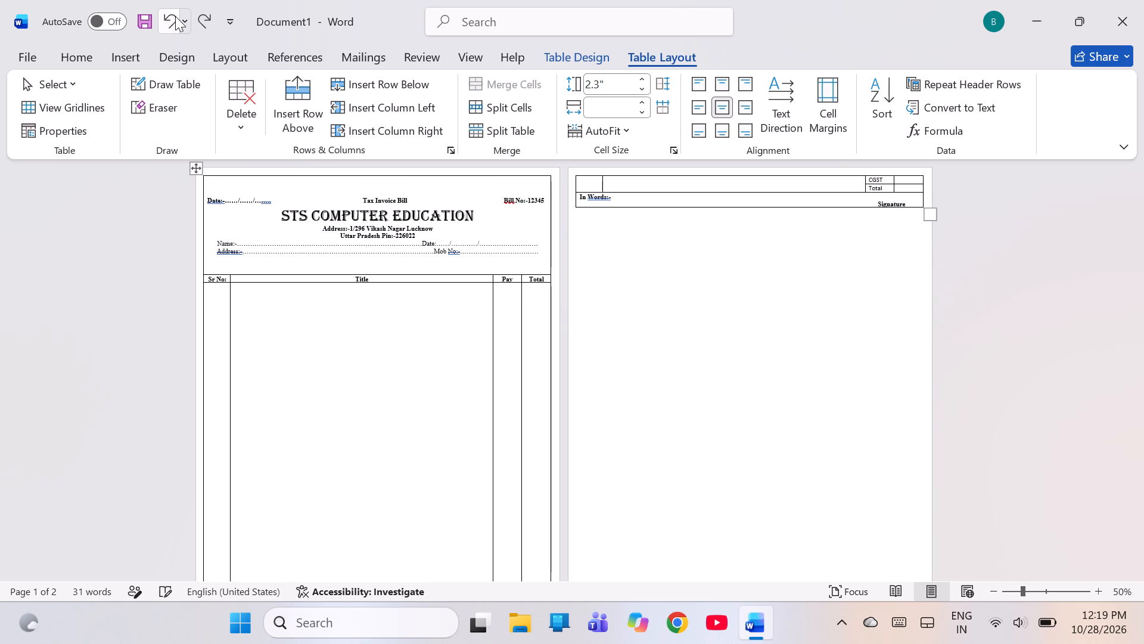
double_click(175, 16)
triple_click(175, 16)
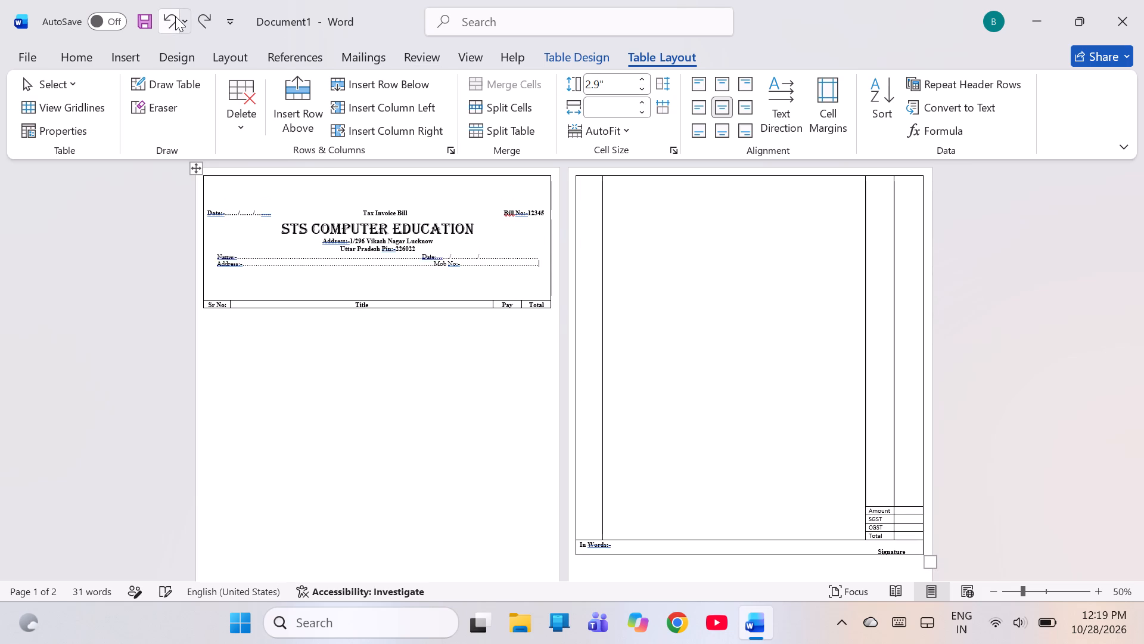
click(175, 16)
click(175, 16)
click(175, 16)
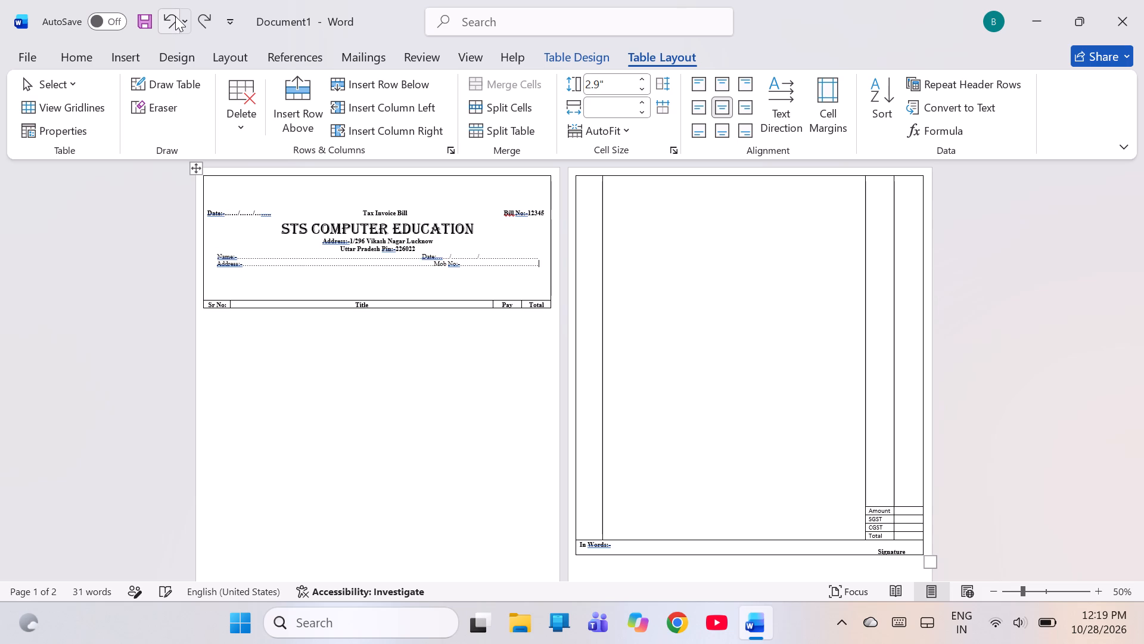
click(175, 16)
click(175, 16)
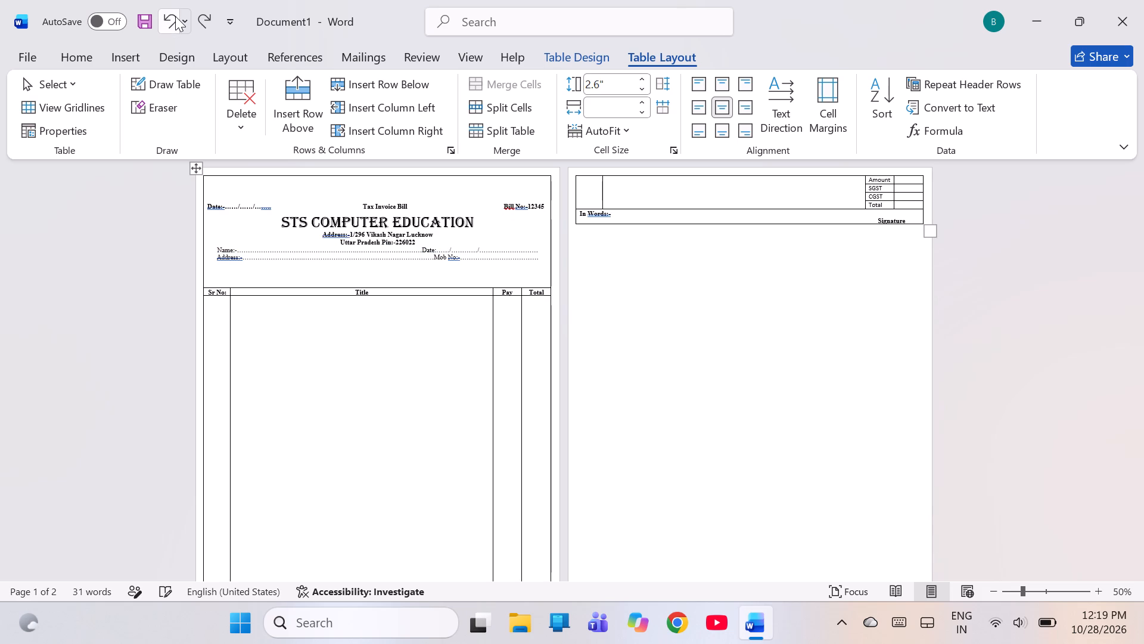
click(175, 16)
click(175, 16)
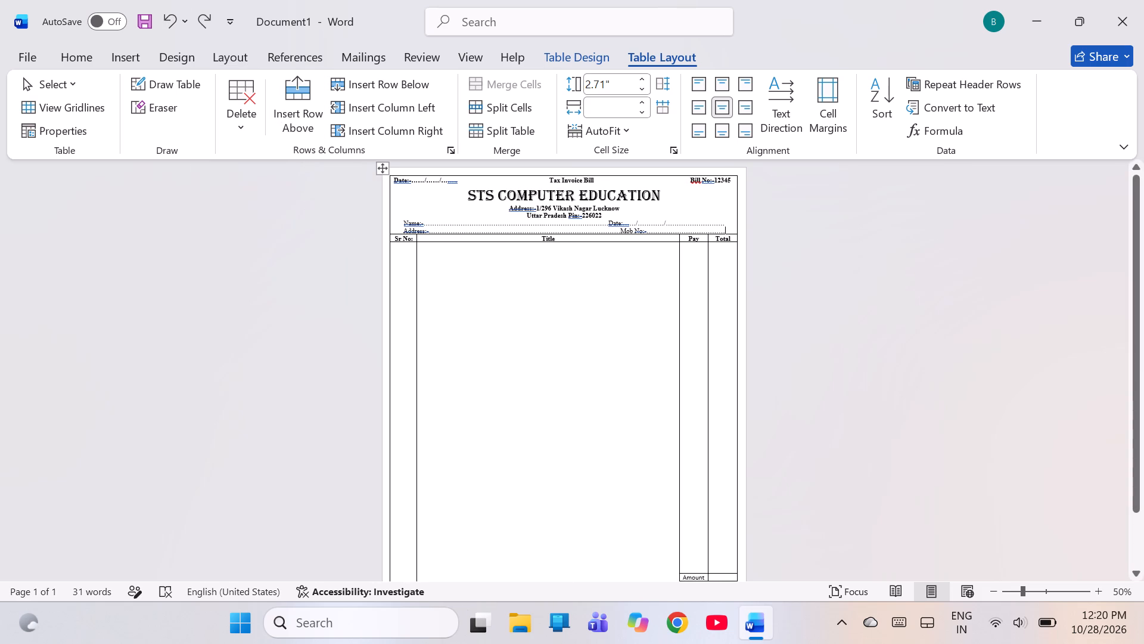
Align the empty cell under Title to the center, both horizontally and vertically.
click(560, 376)
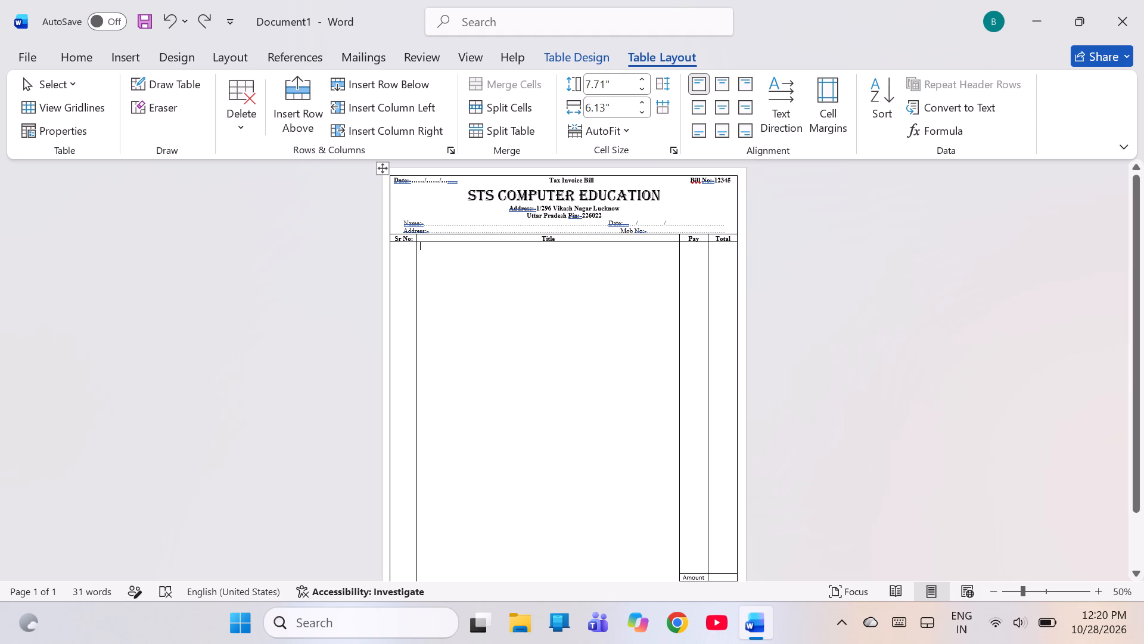
scroll(748, 388, down, 1)
scroll(748, 388, right, 1)
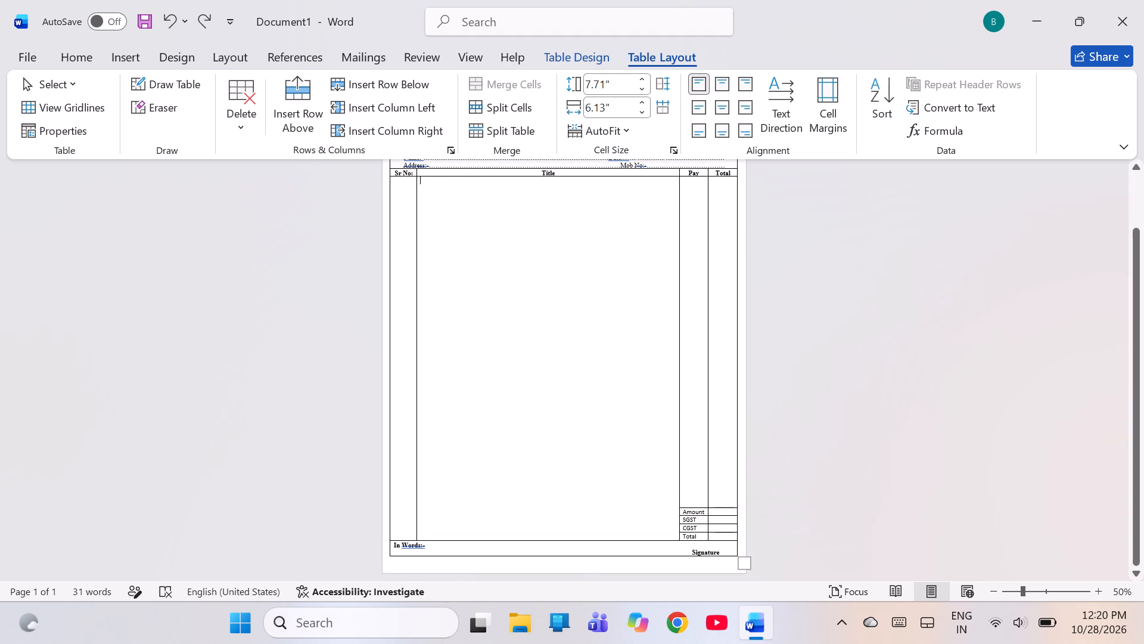
scroll(748, 388, right, 1)
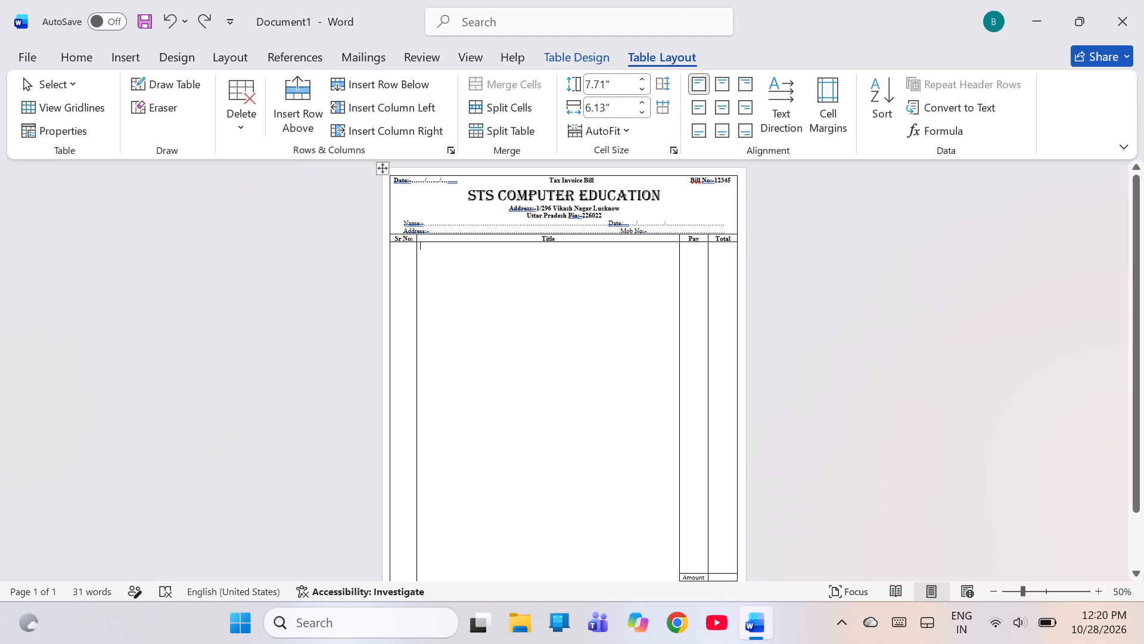
click(728, 108)
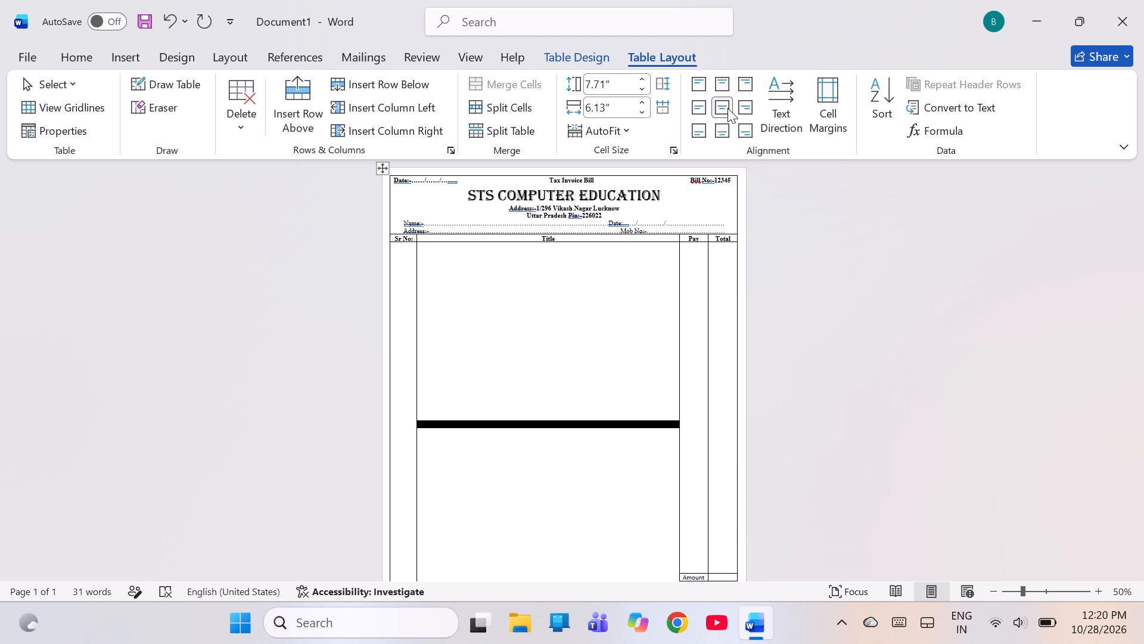
click(895, 253)
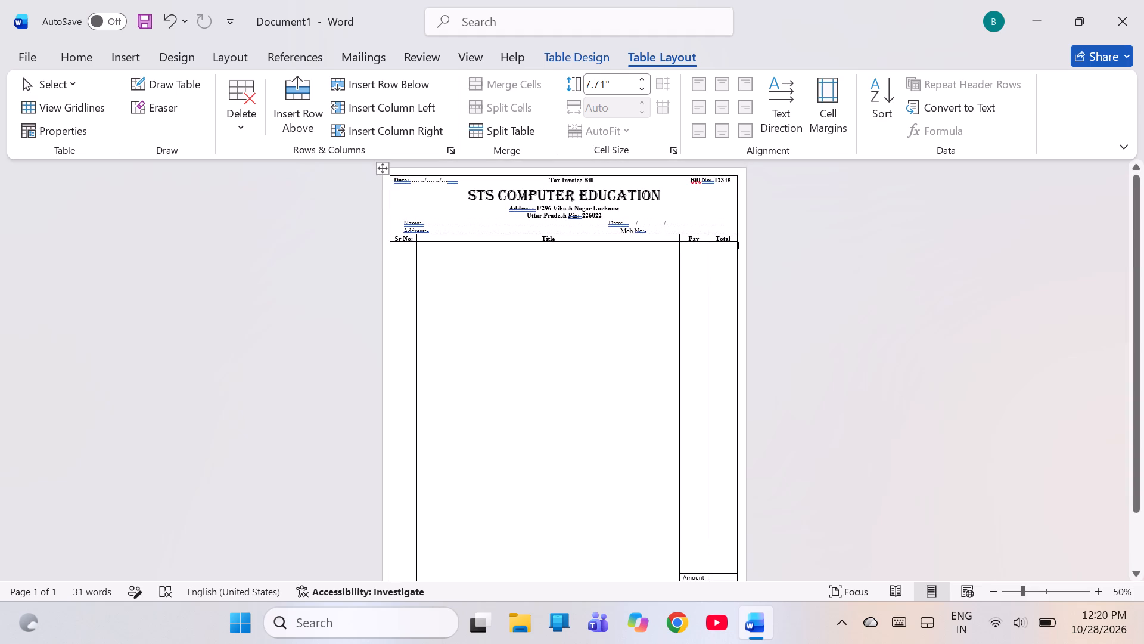
click(585, 301)
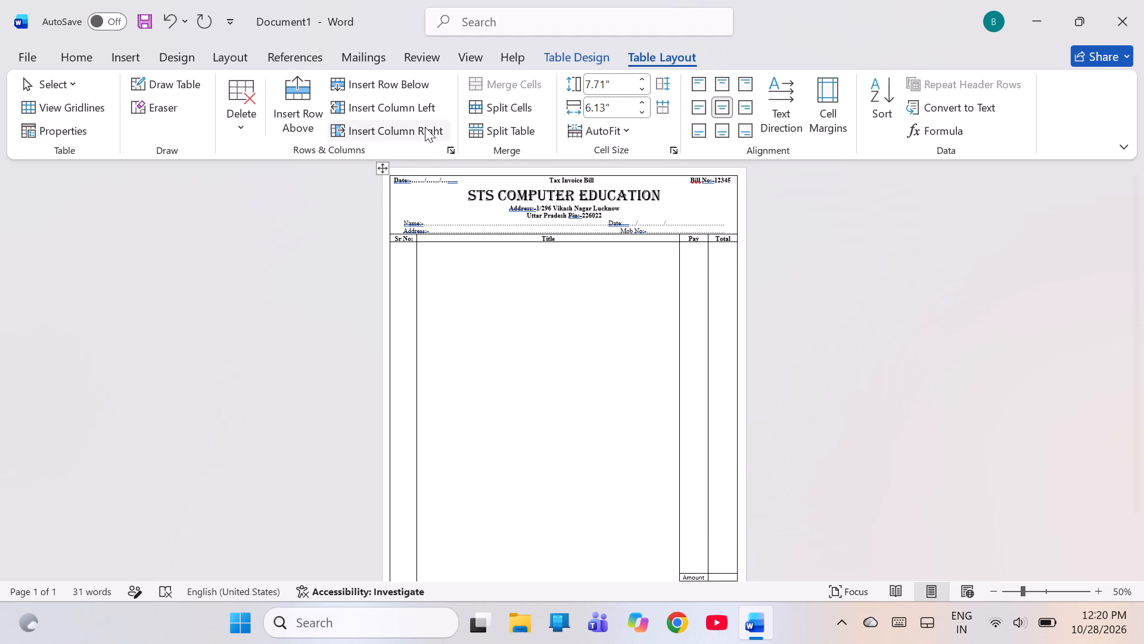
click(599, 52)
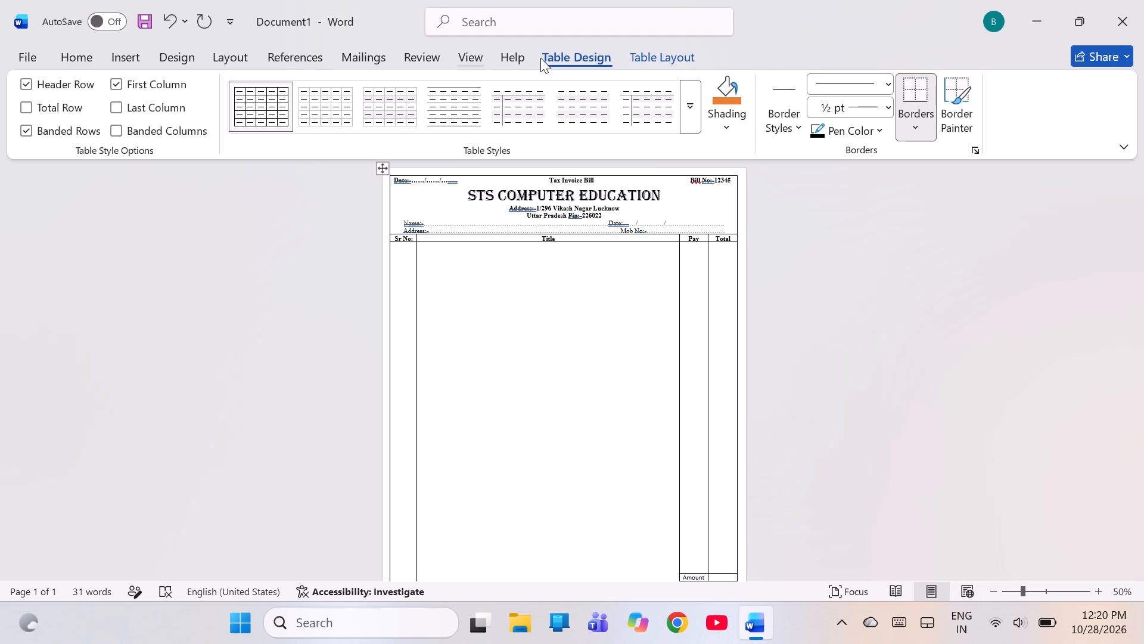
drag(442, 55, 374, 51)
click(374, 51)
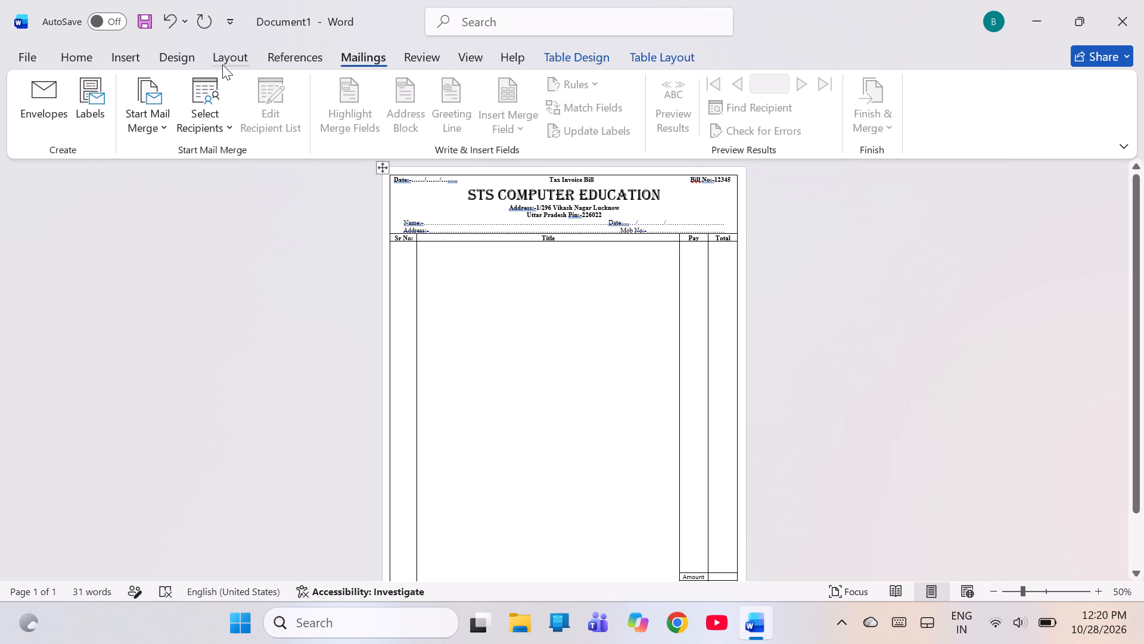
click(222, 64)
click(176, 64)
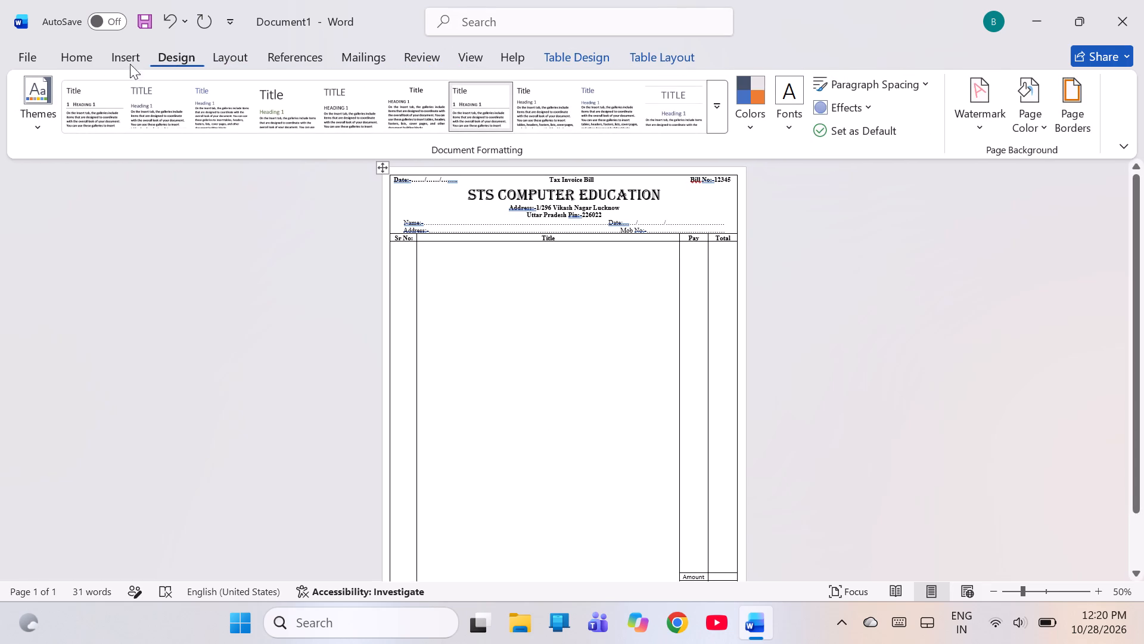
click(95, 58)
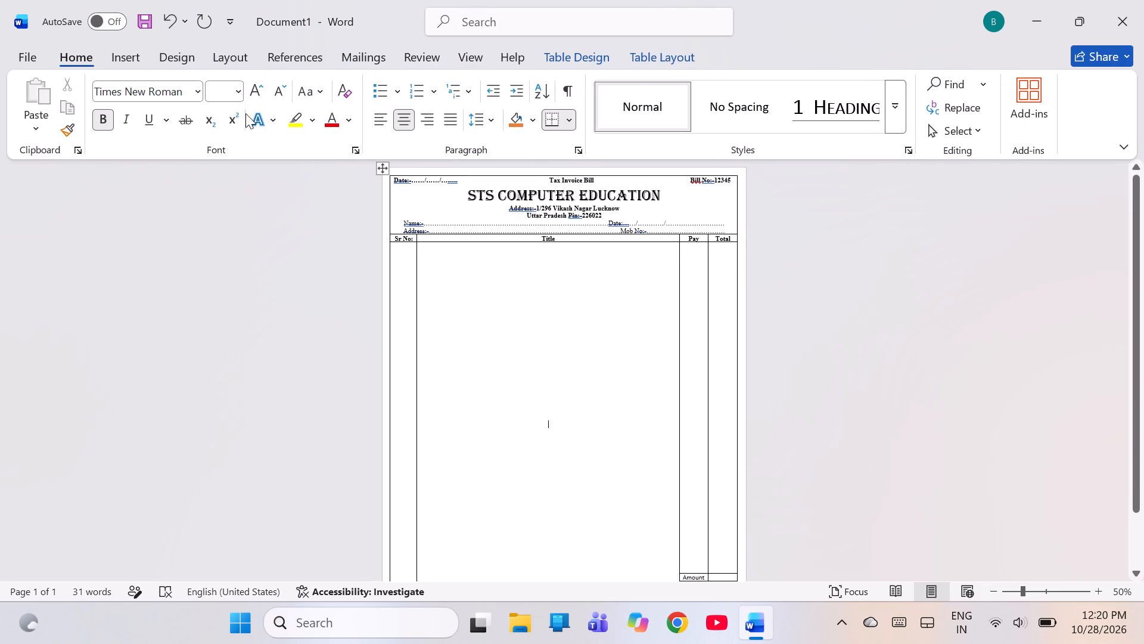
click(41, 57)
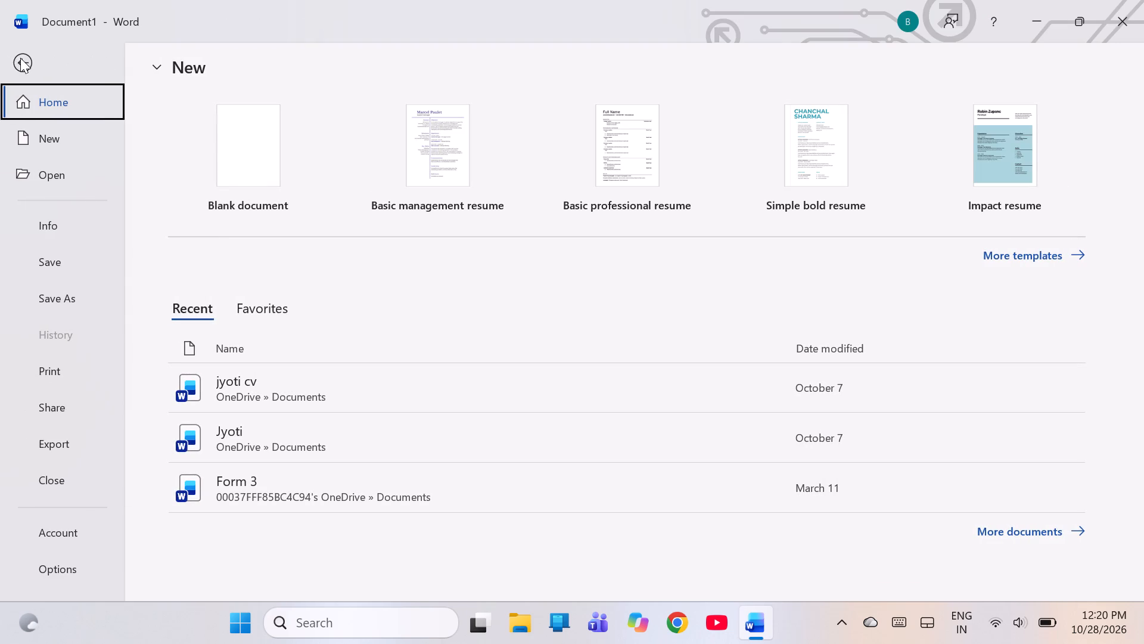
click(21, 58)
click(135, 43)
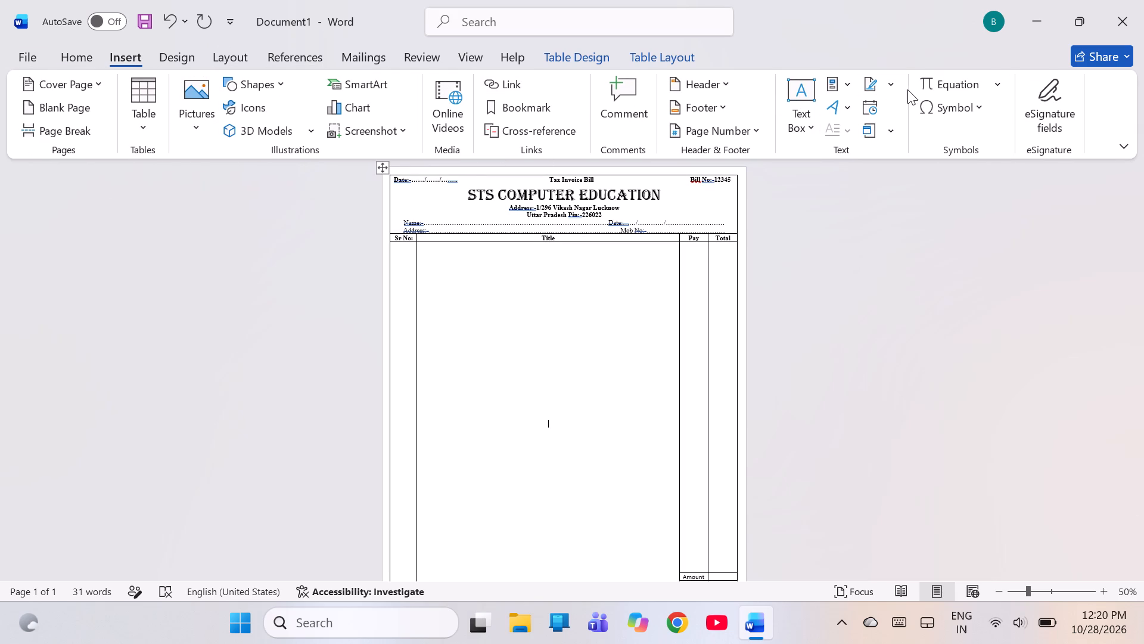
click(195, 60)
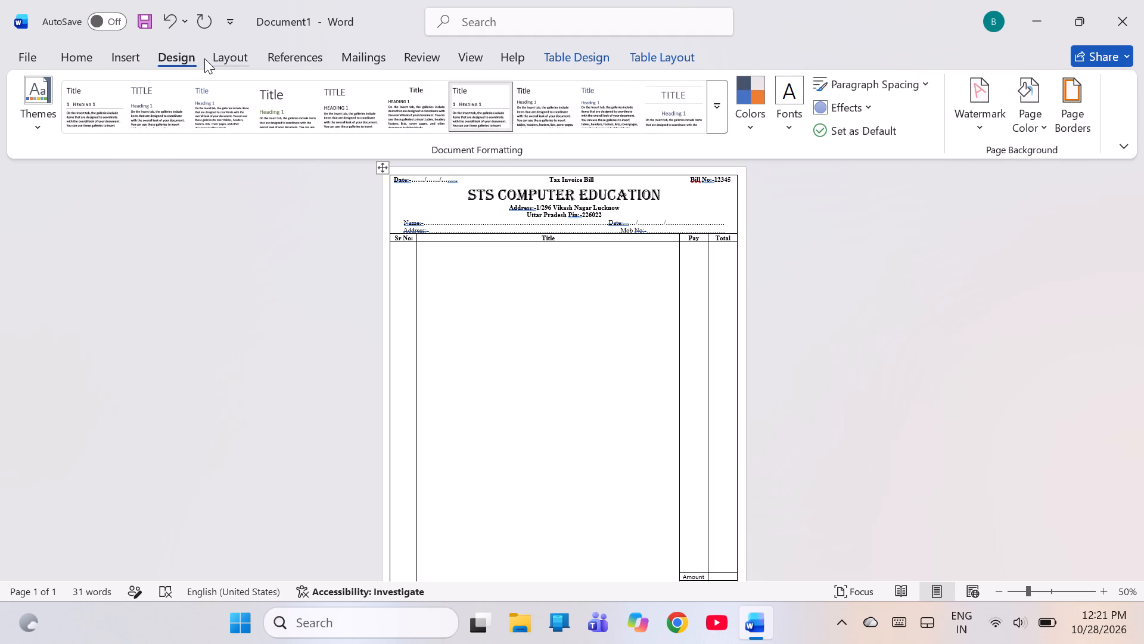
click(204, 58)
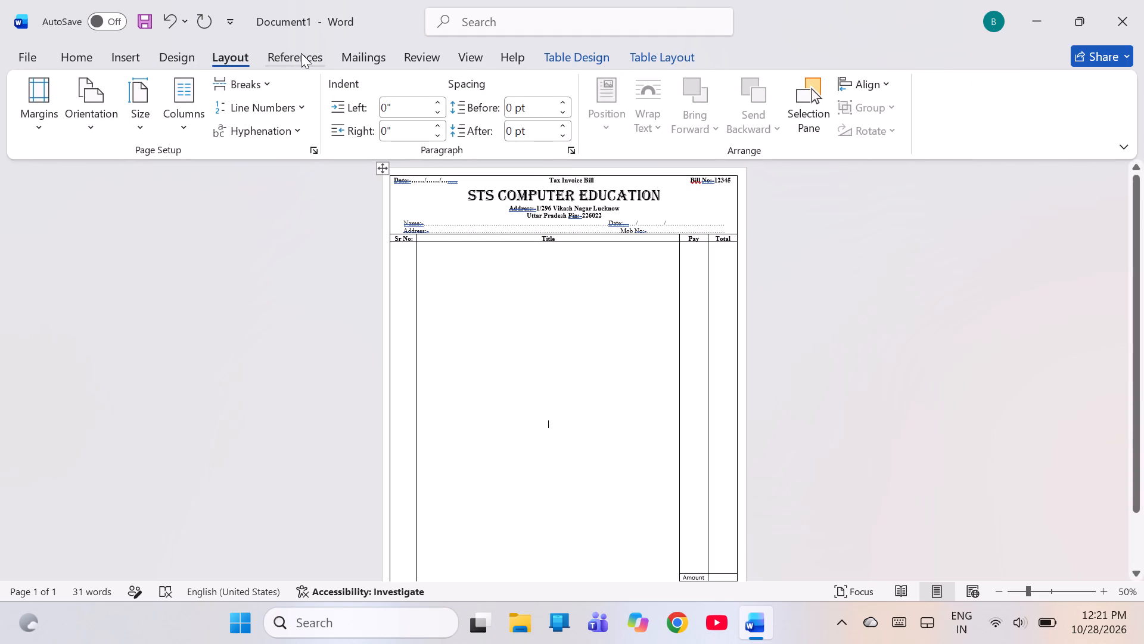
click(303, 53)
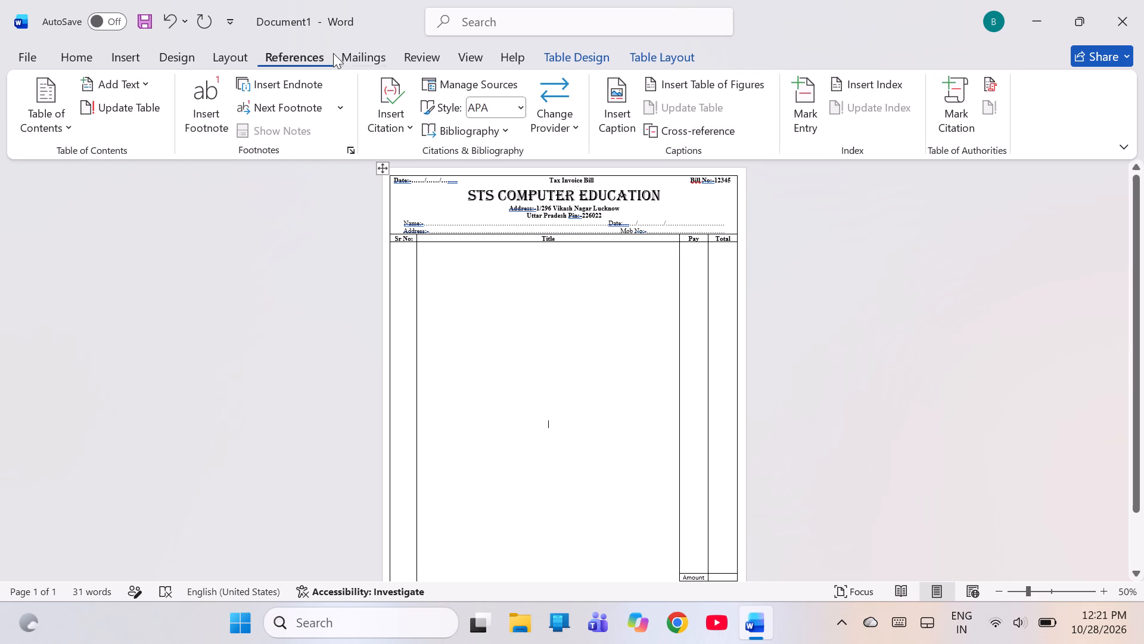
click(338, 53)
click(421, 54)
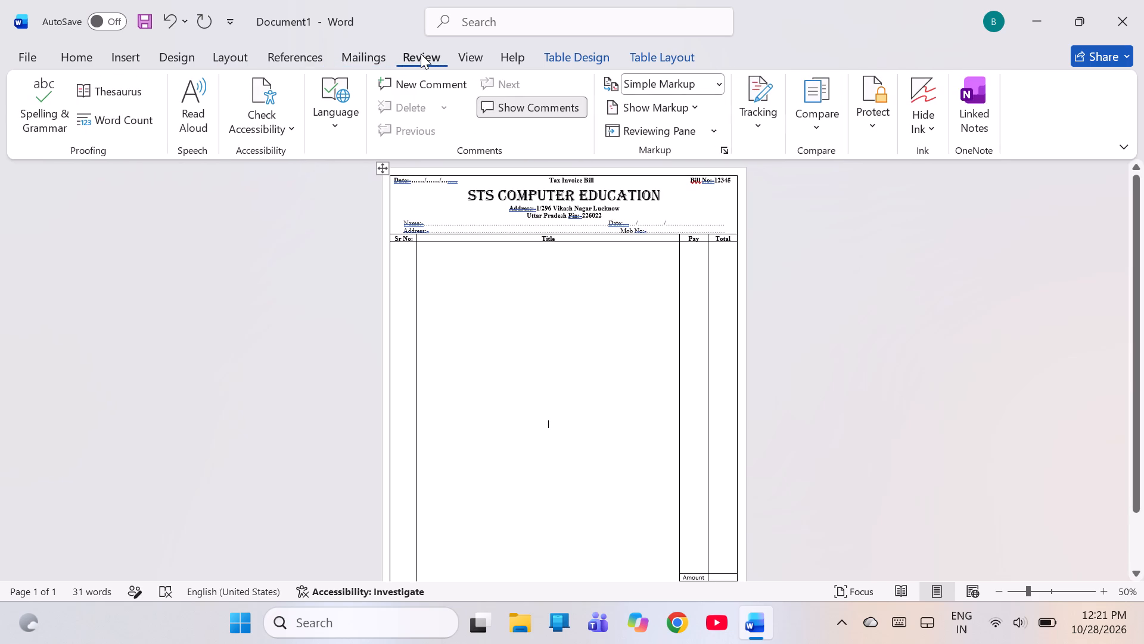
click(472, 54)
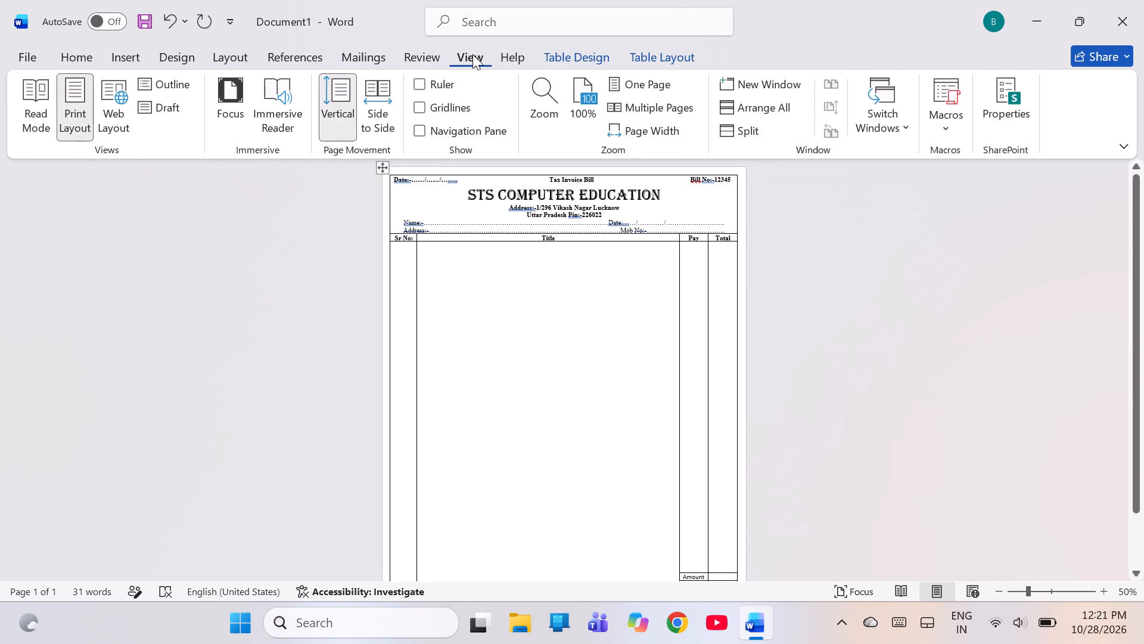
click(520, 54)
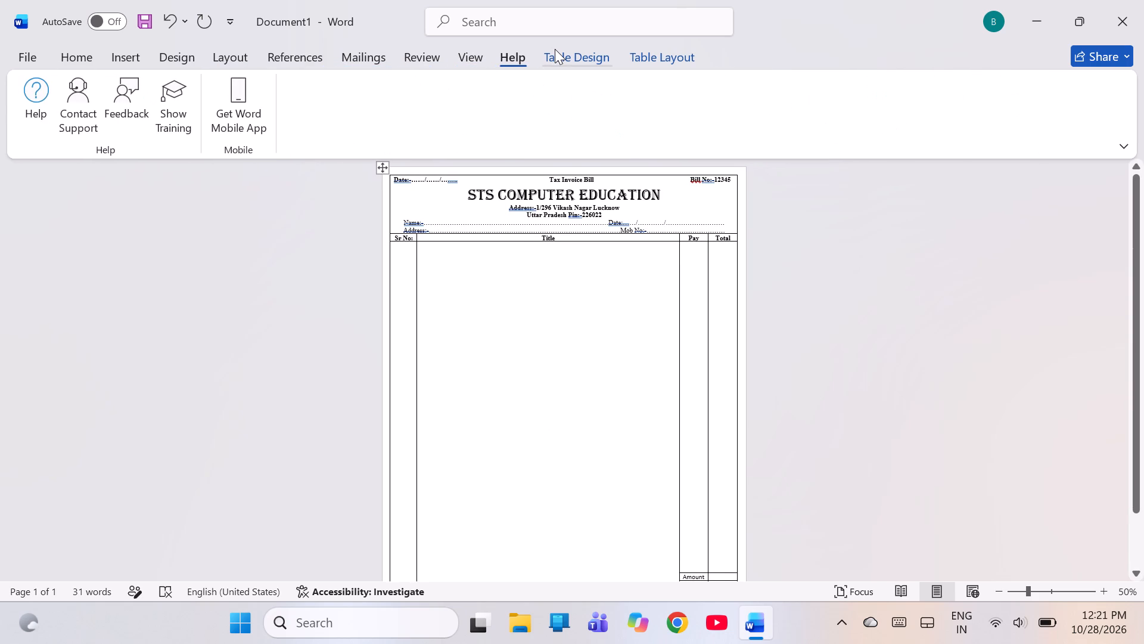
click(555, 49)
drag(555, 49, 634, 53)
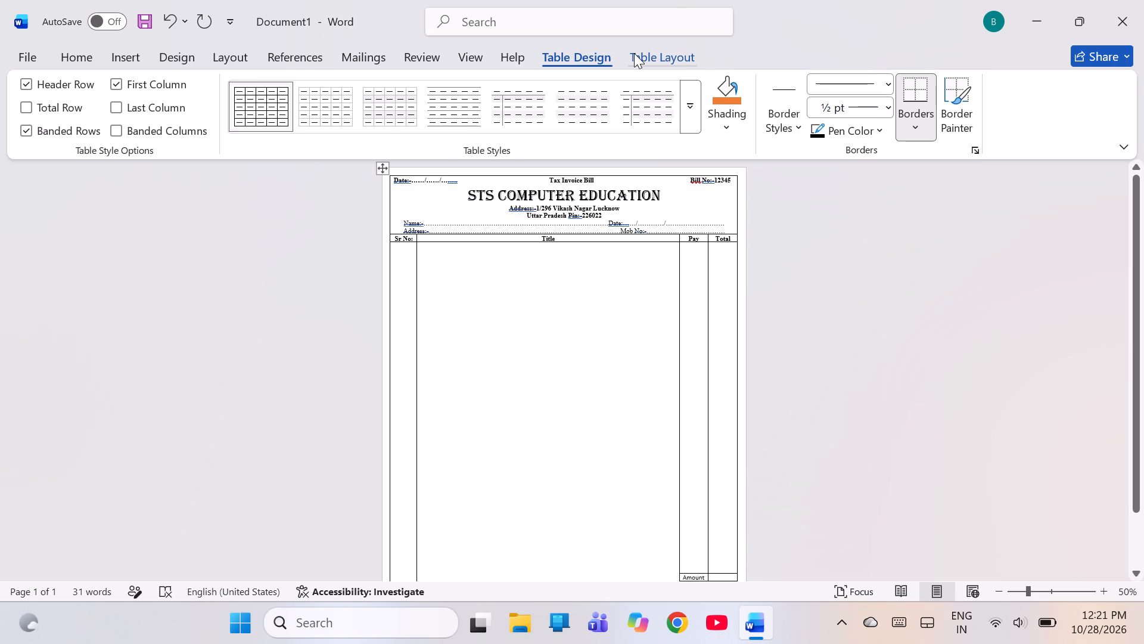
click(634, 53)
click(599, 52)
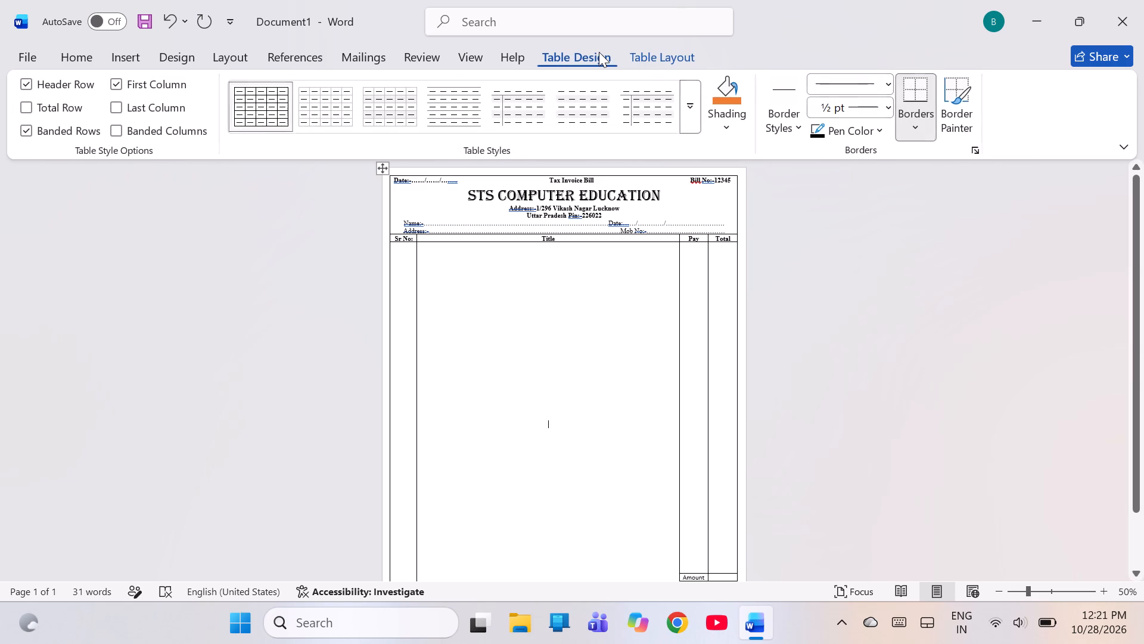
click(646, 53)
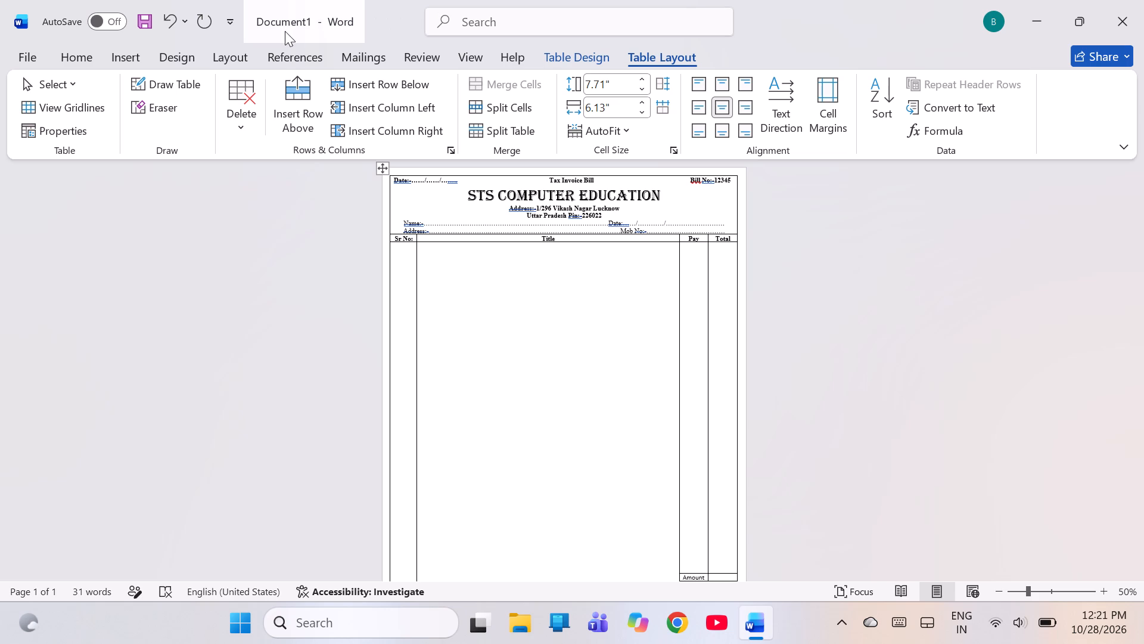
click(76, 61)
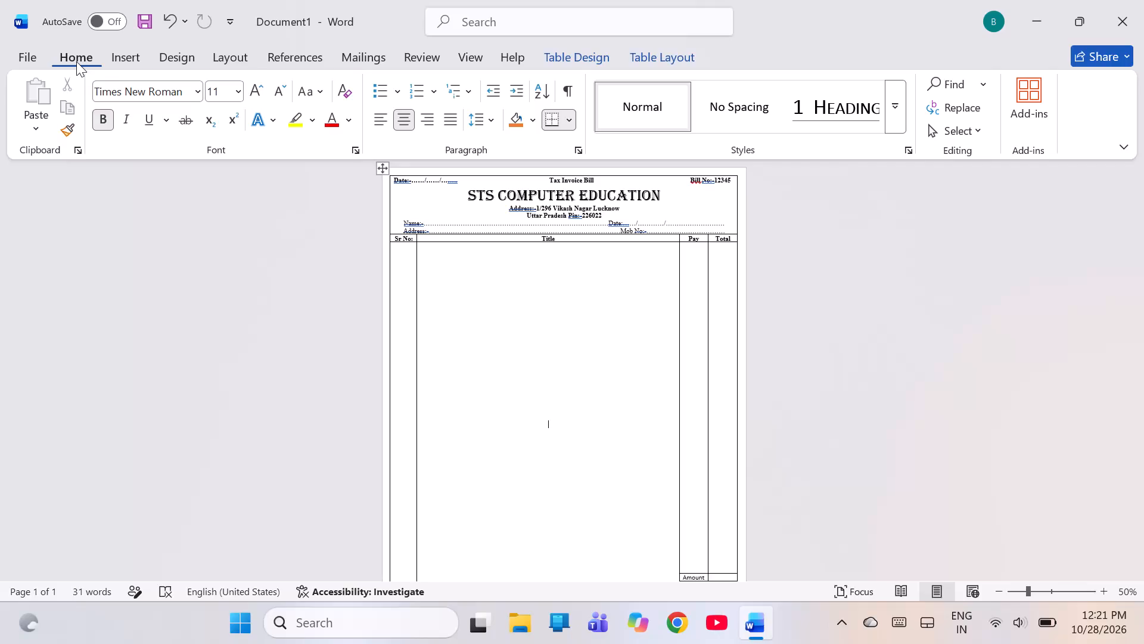
Look over the whole invoice page, from the STS Computer Education heading down to the In Words and Signature row.
scroll(76, 61, down, 1)
scroll(841, 373, down, 1)
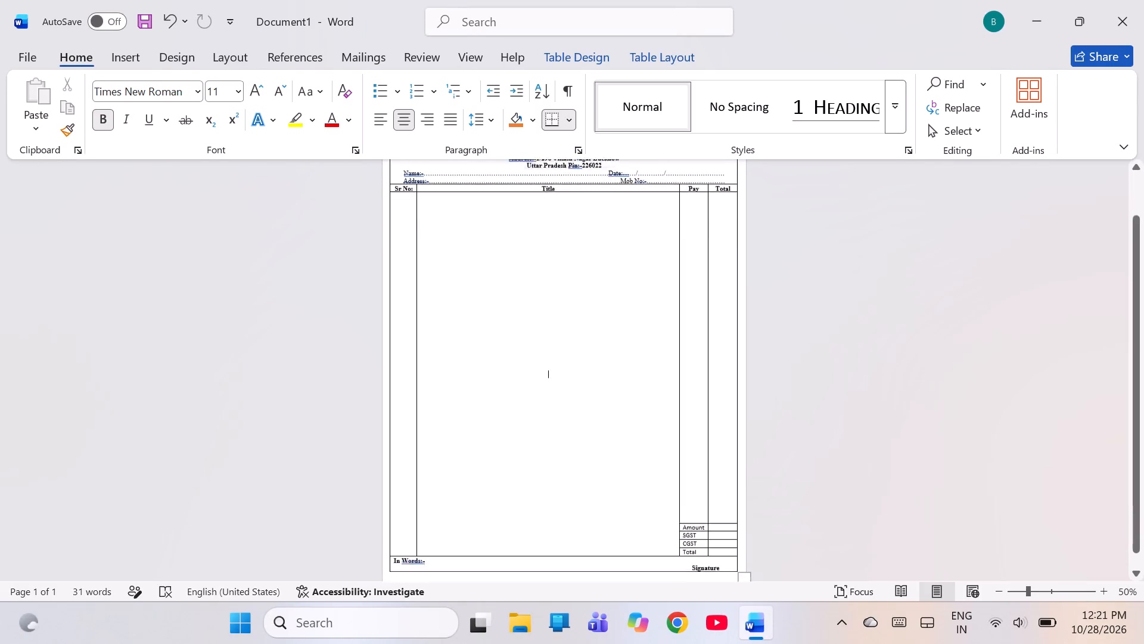
scroll(841, 373, down, 1)
click(614, 273)
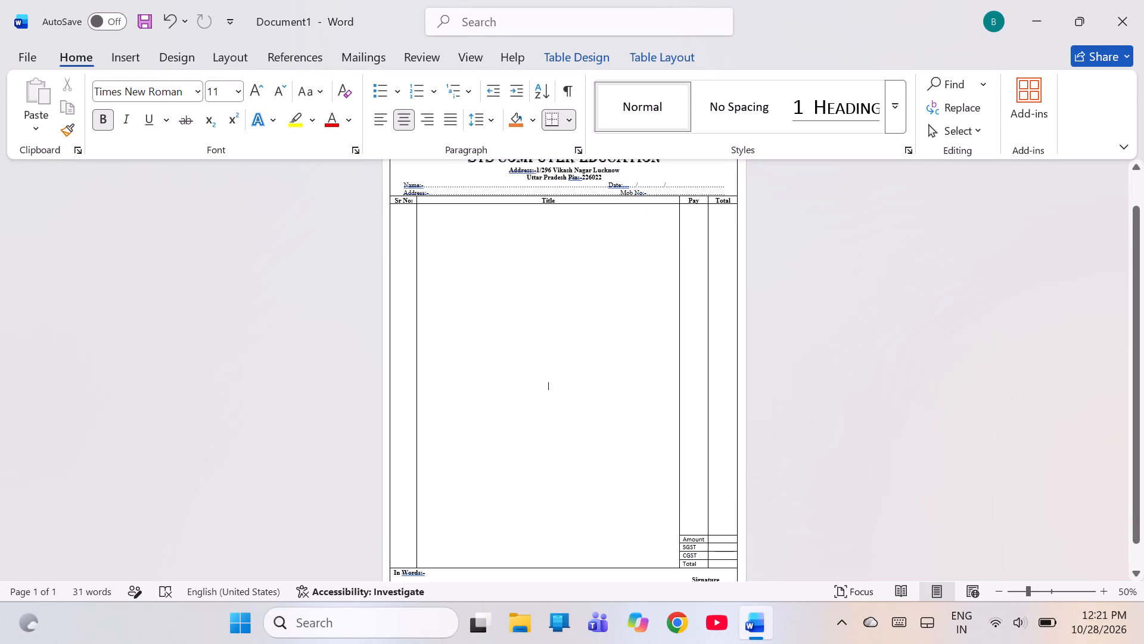
click(473, 234)
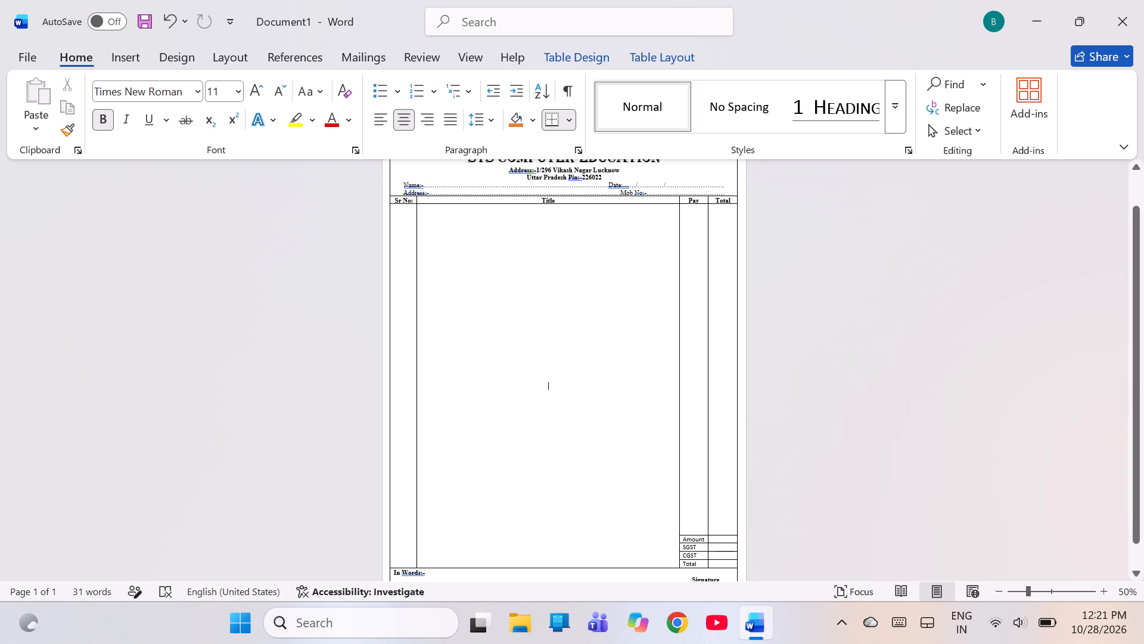
click(601, 372)
click(702, 197)
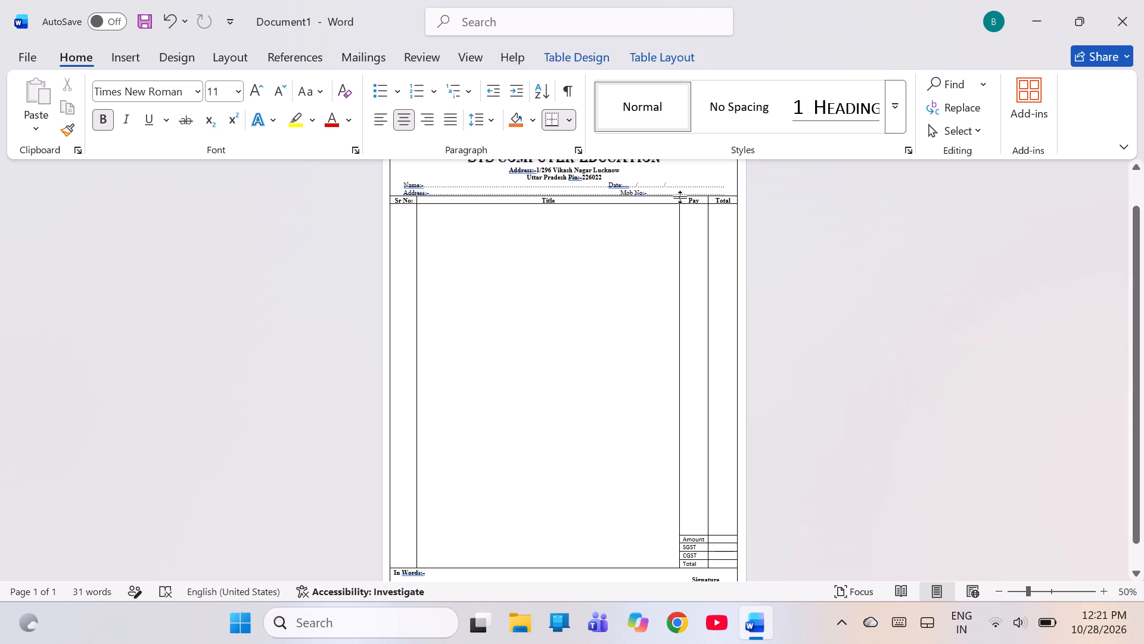
click(691, 198)
click(892, 236)
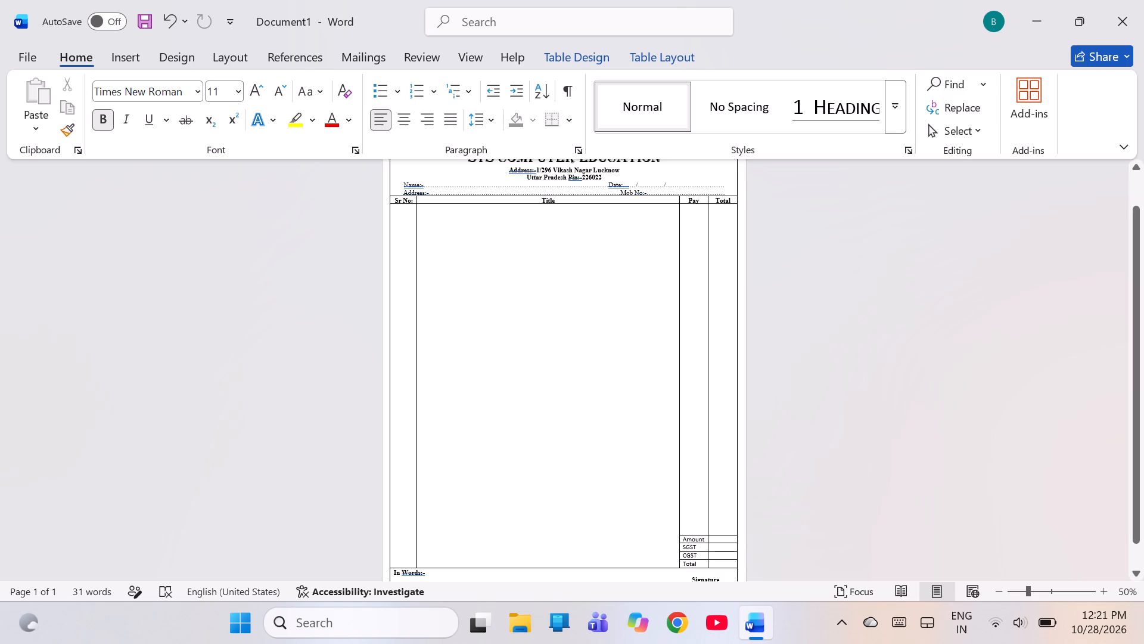
scroll(800, 312, down, 3)
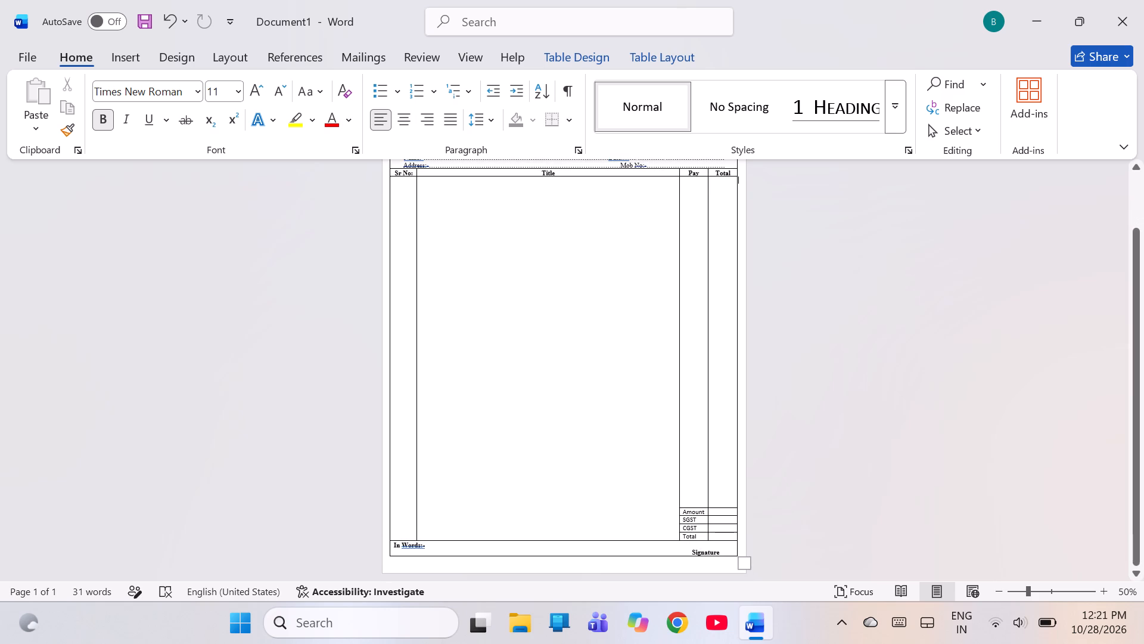
scroll(800, 312, up, 2)
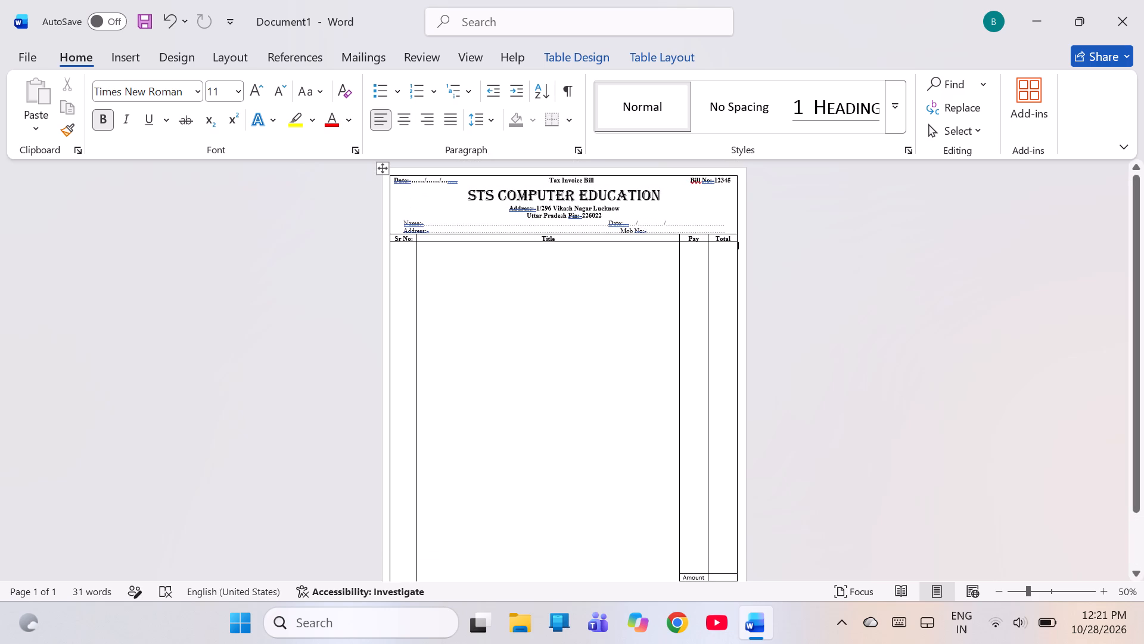
scroll(800, 312, up, 1)
scroll(800, 312, down, 3)
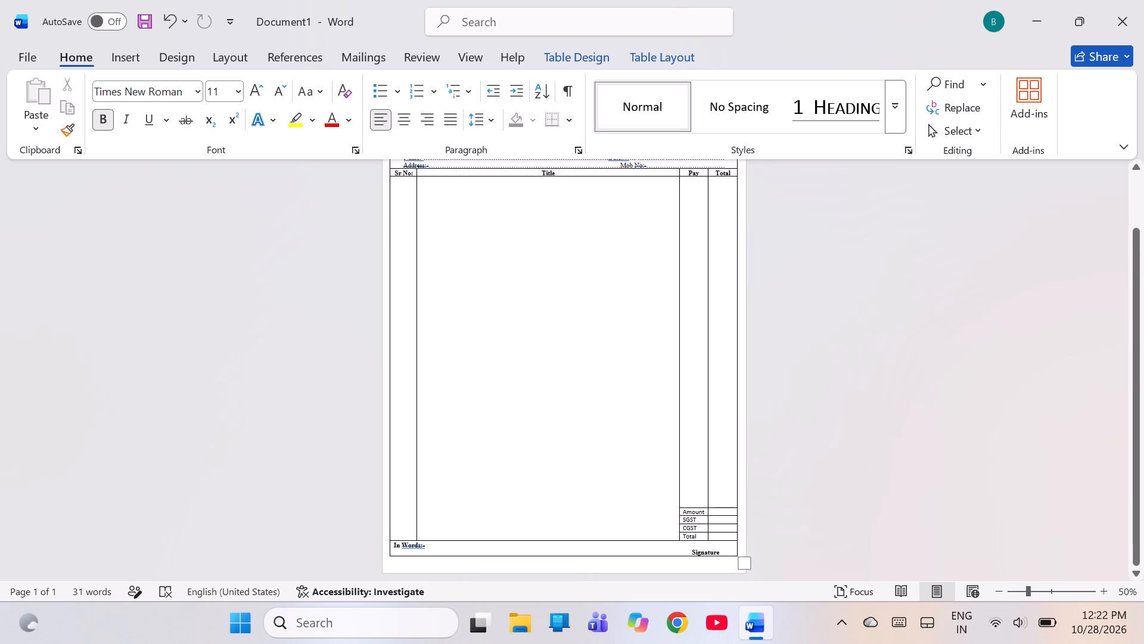
scroll(800, 312, up, 5)
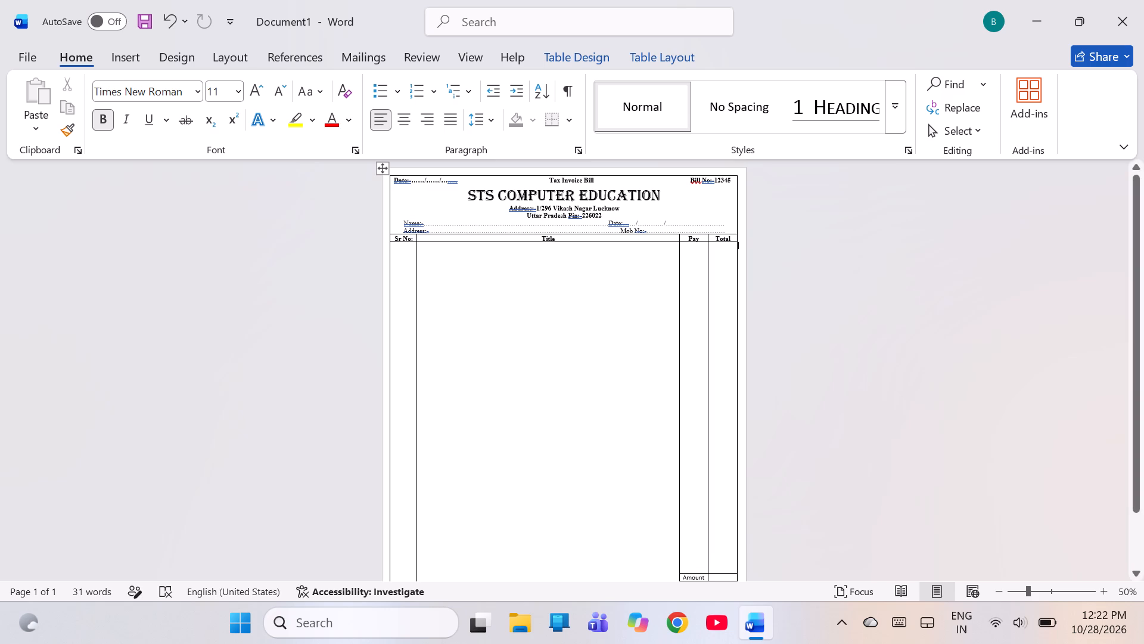
Select the STS Computer Education heading text and review the available command groups, from table layout back to basic text formatting.
drag(464, 197, 468, 194)
drag(468, 194, 661, 184)
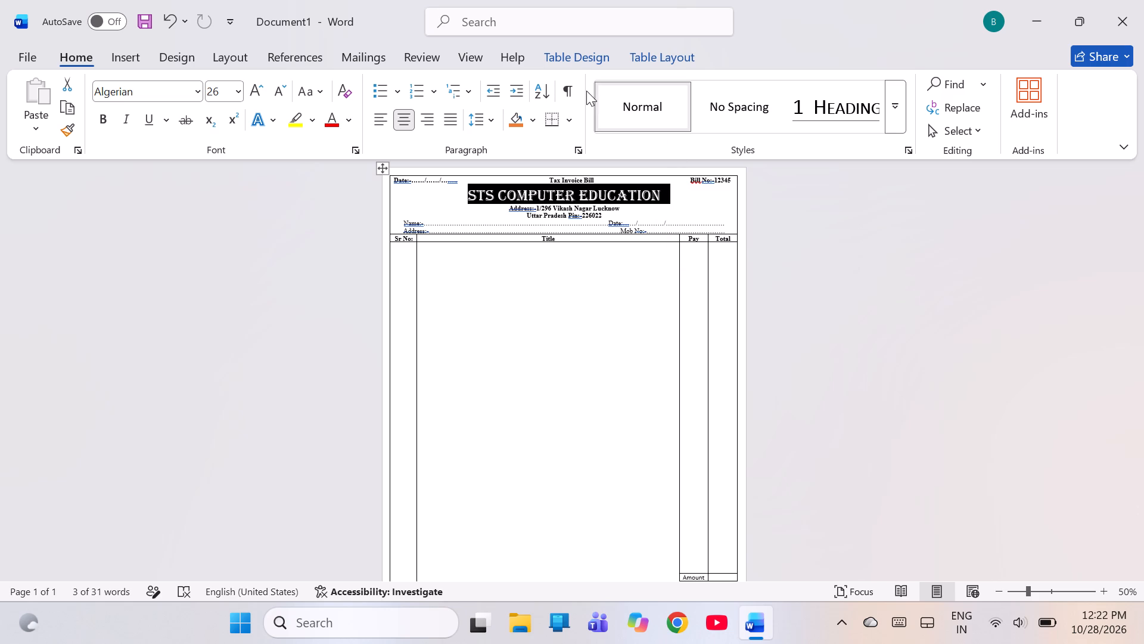
click(661, 49)
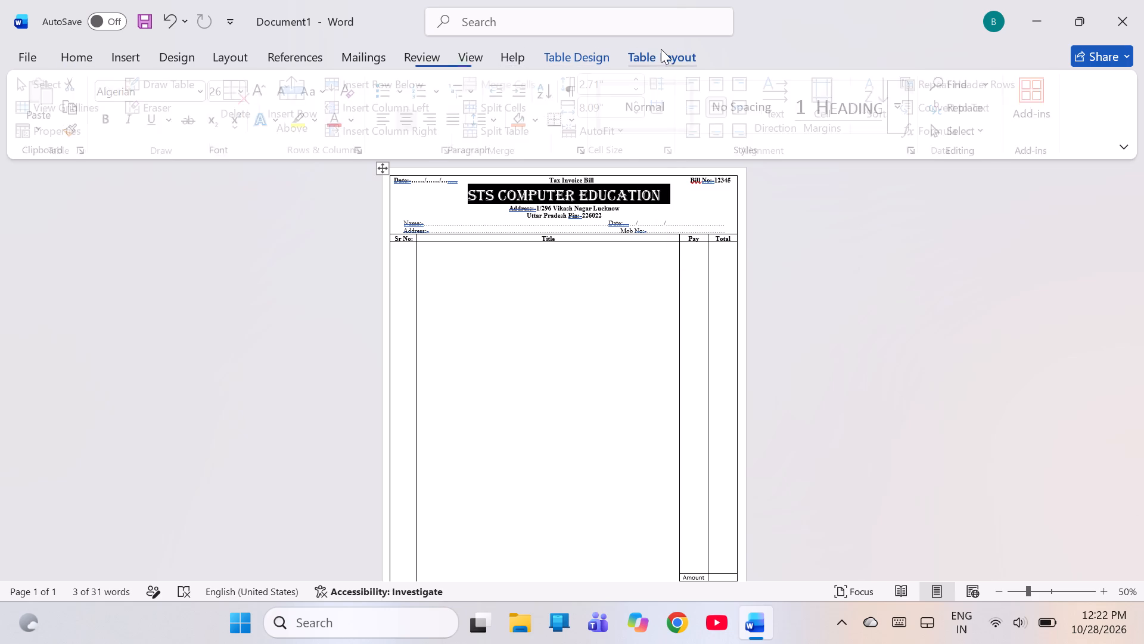
click(586, 52)
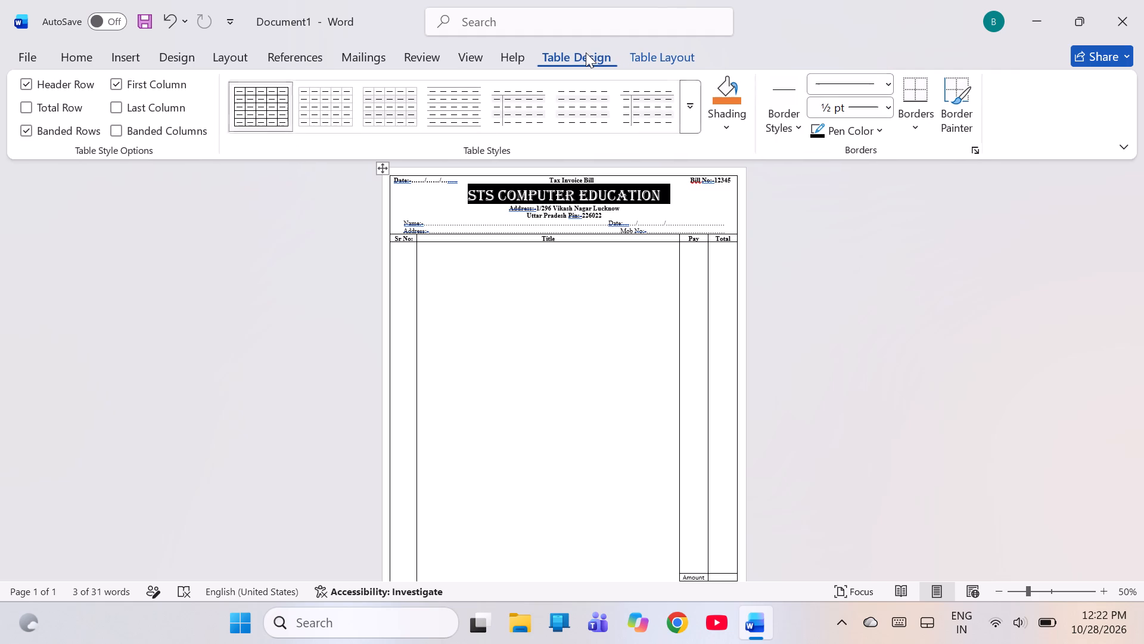
click(496, 54)
click(462, 54)
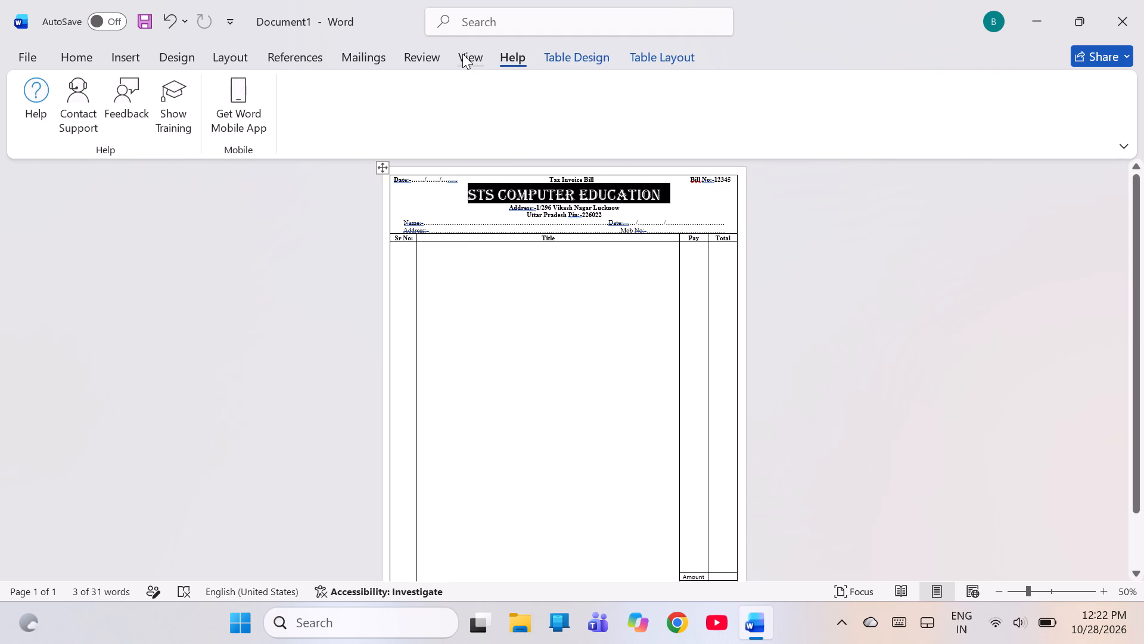
click(407, 54)
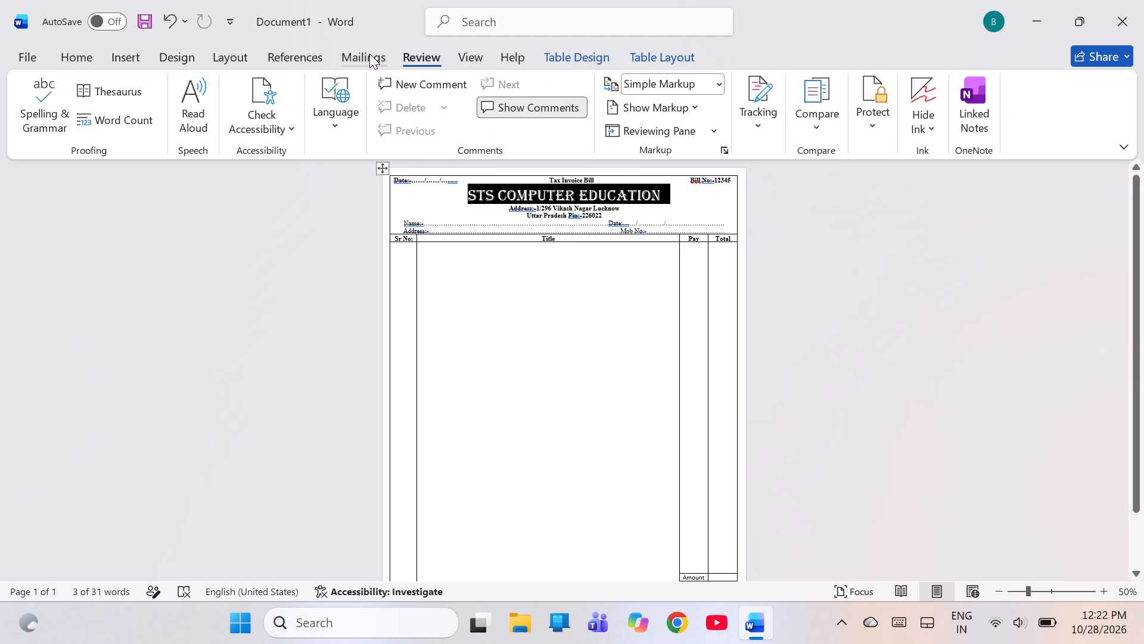
click(369, 54)
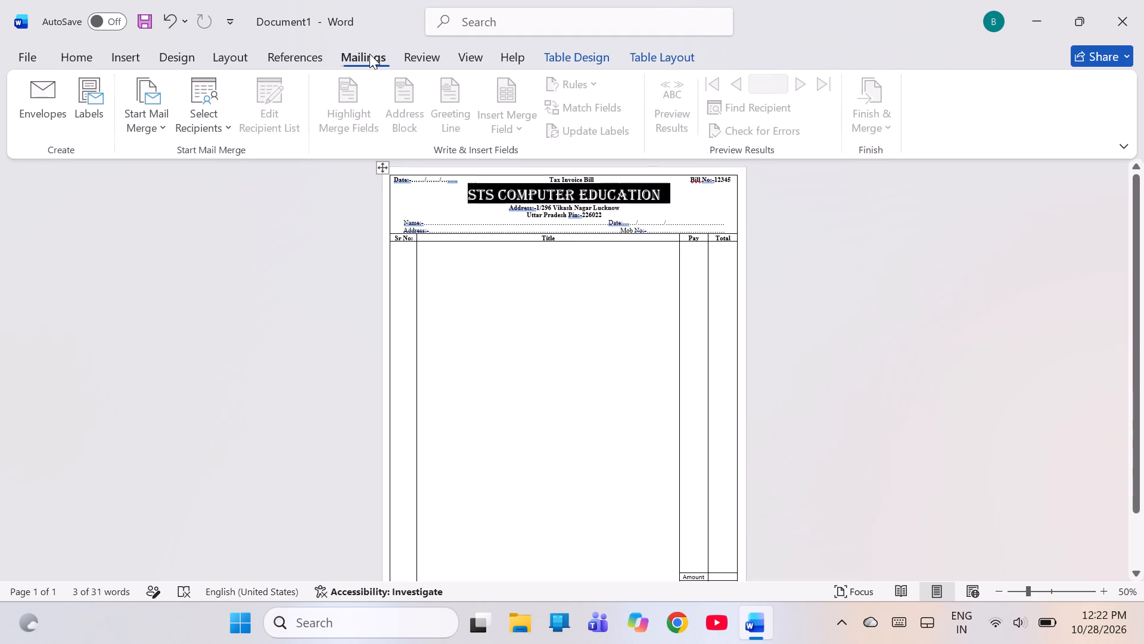
drag(319, 57, 228, 57)
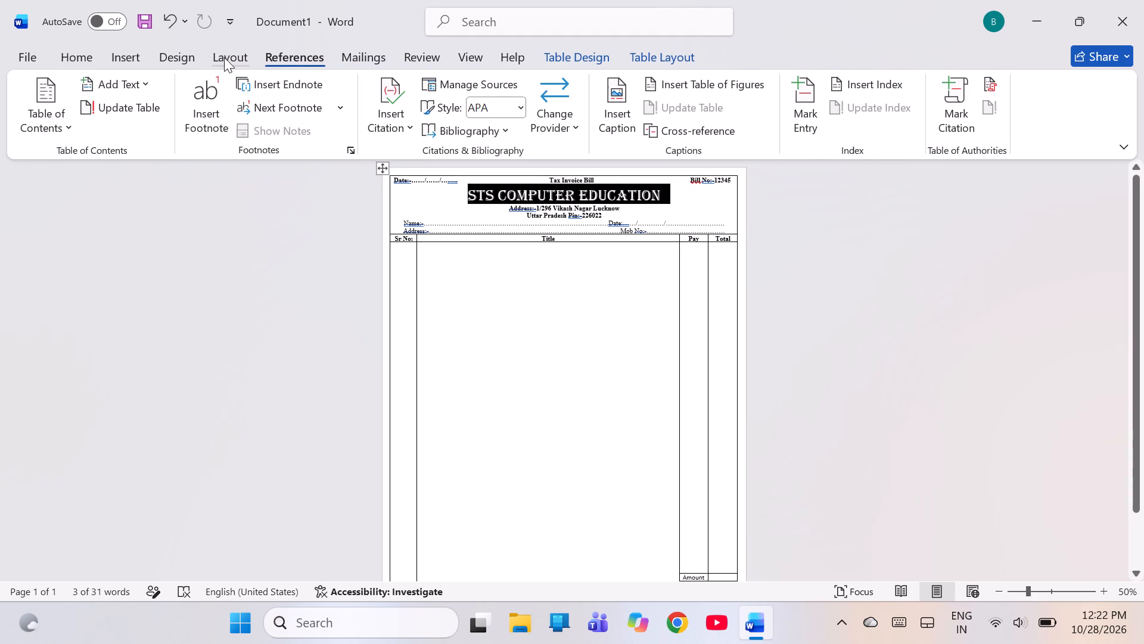
click(224, 57)
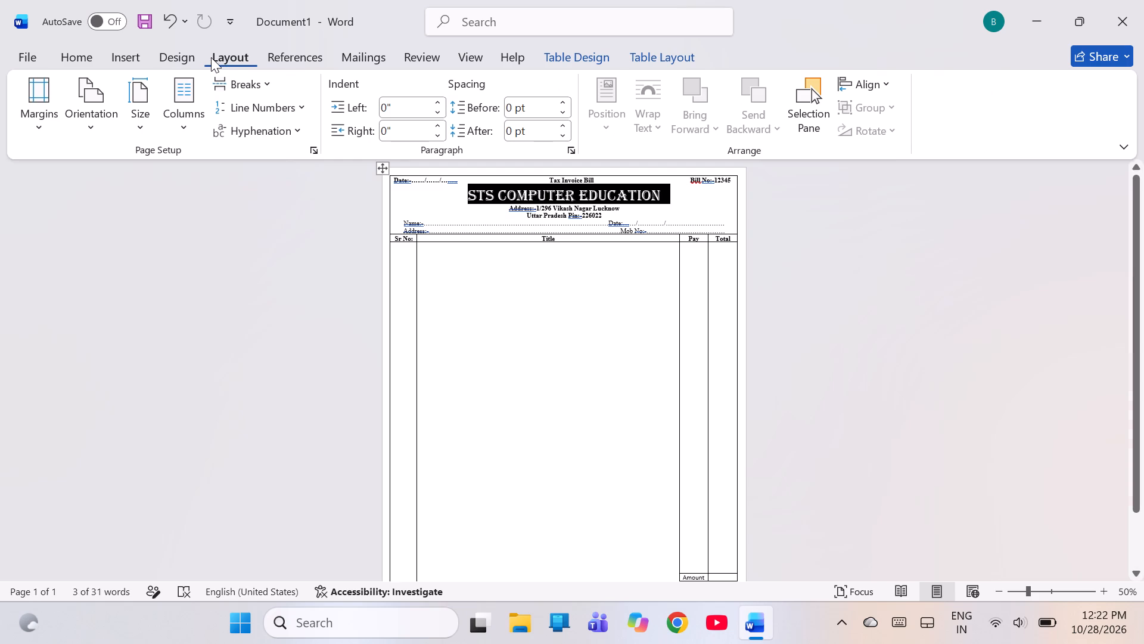
click(178, 57)
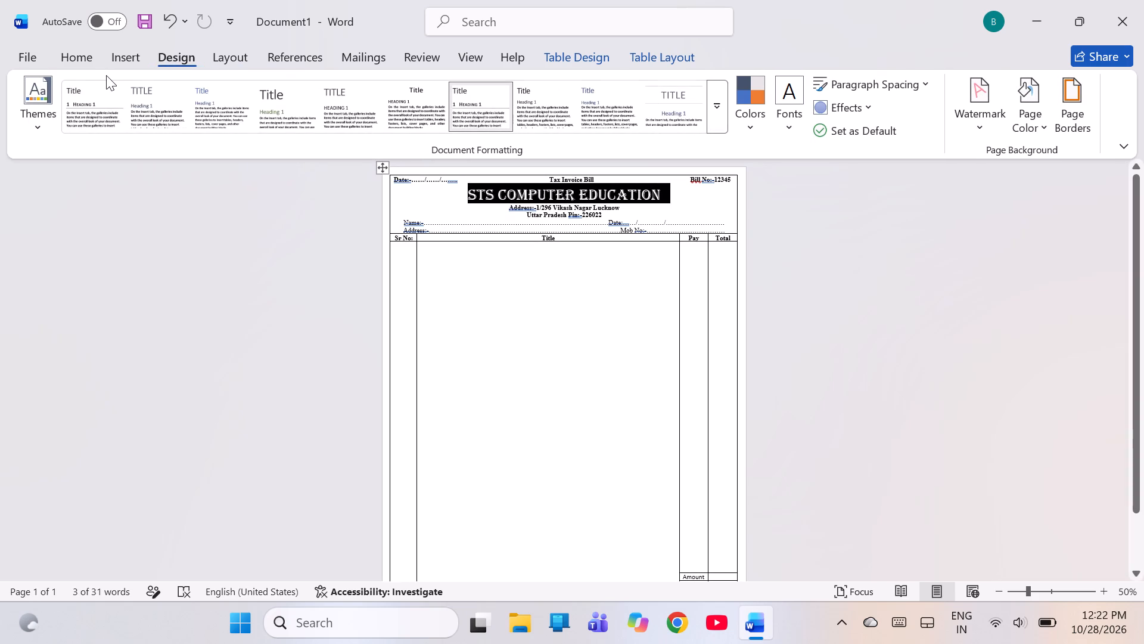
click(119, 53)
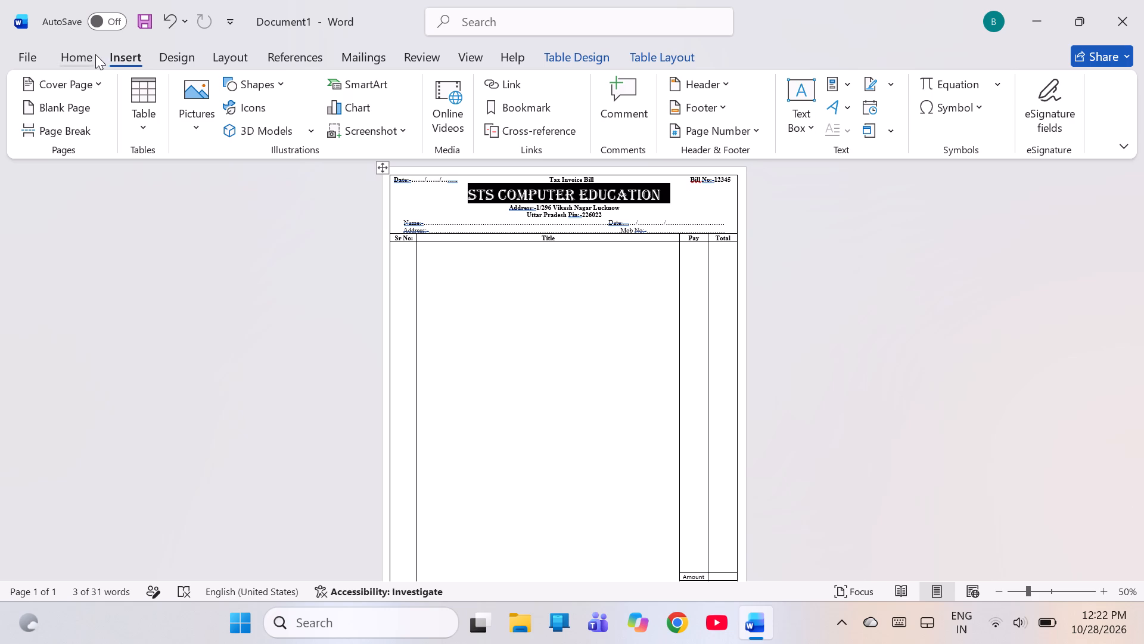
double_click(95, 54)
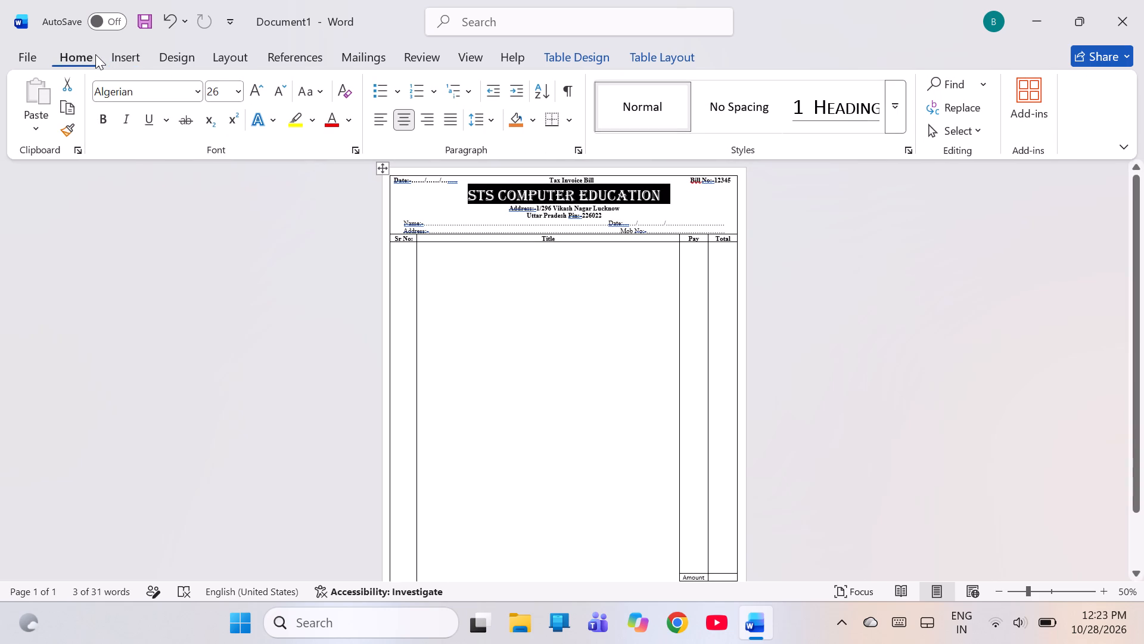
Review the command groups again with the heading selected, from inserting objects through to table layout, and back to references.
click(141, 54)
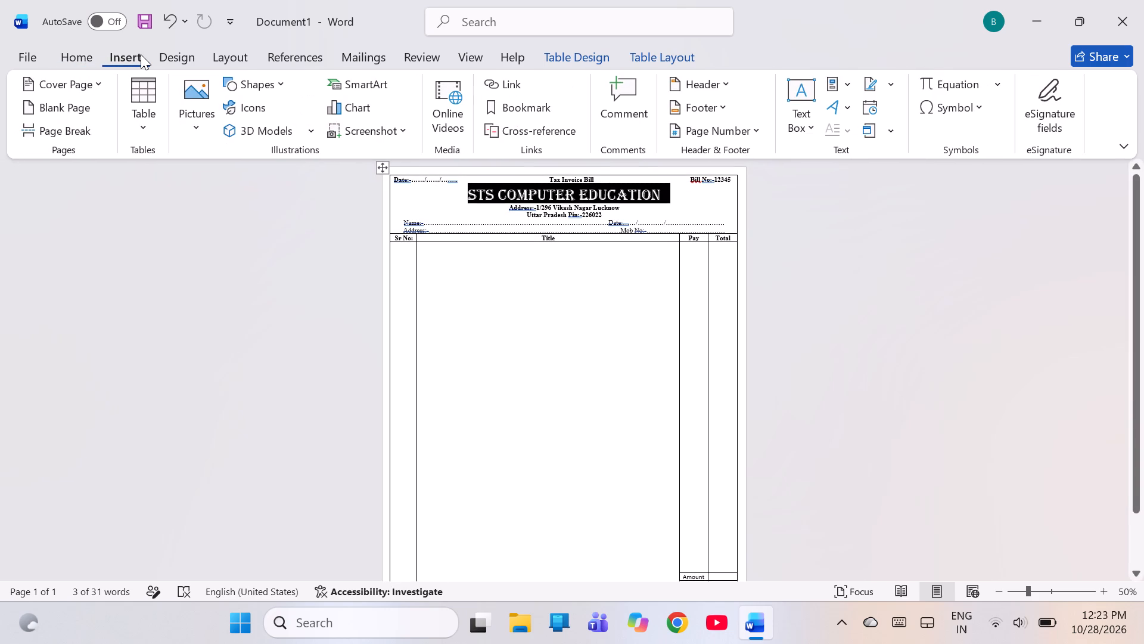
click(192, 54)
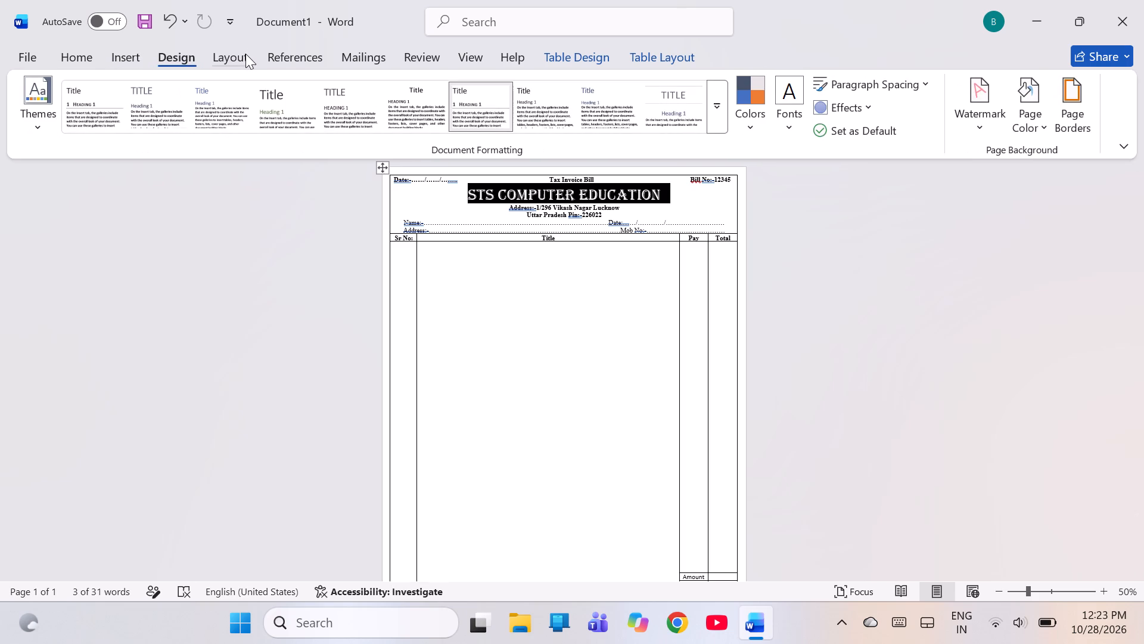
click(245, 54)
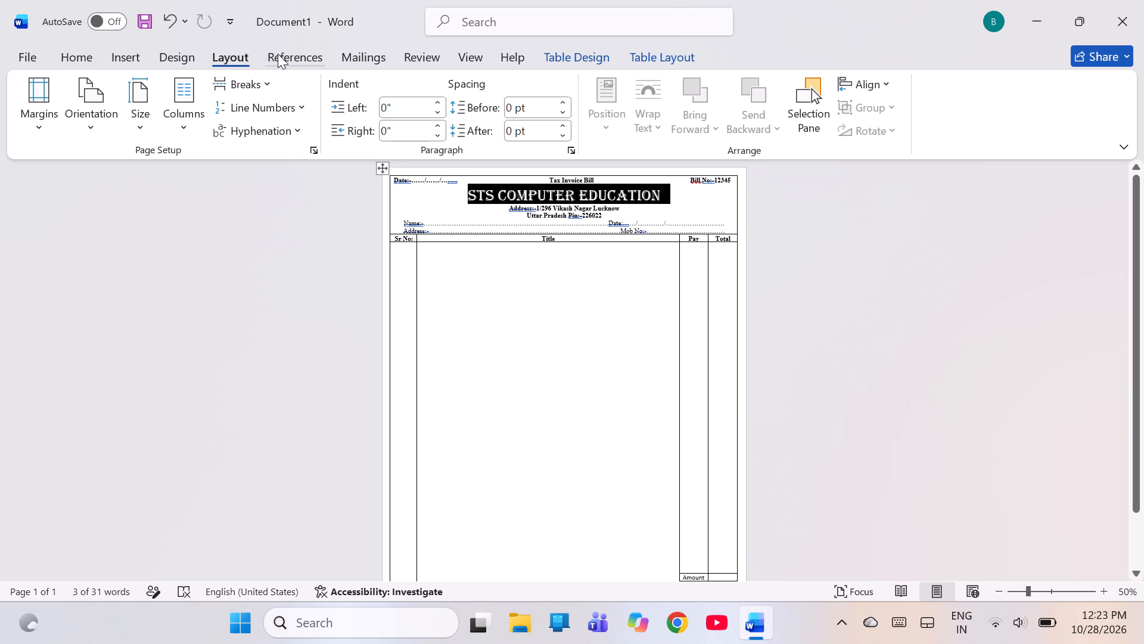
click(278, 54)
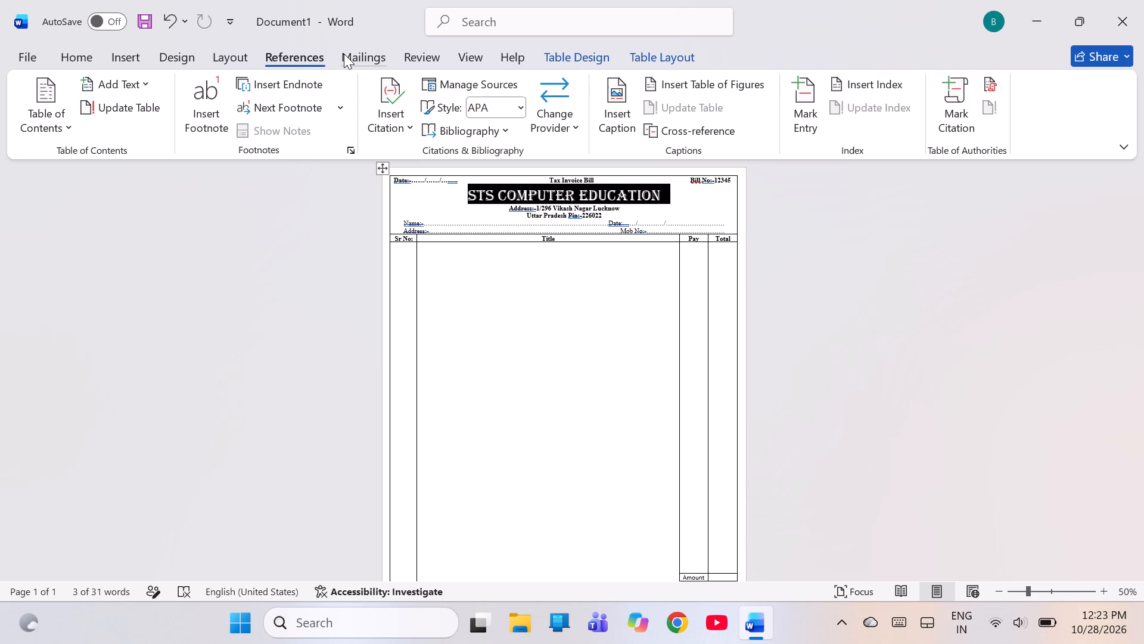
click(348, 54)
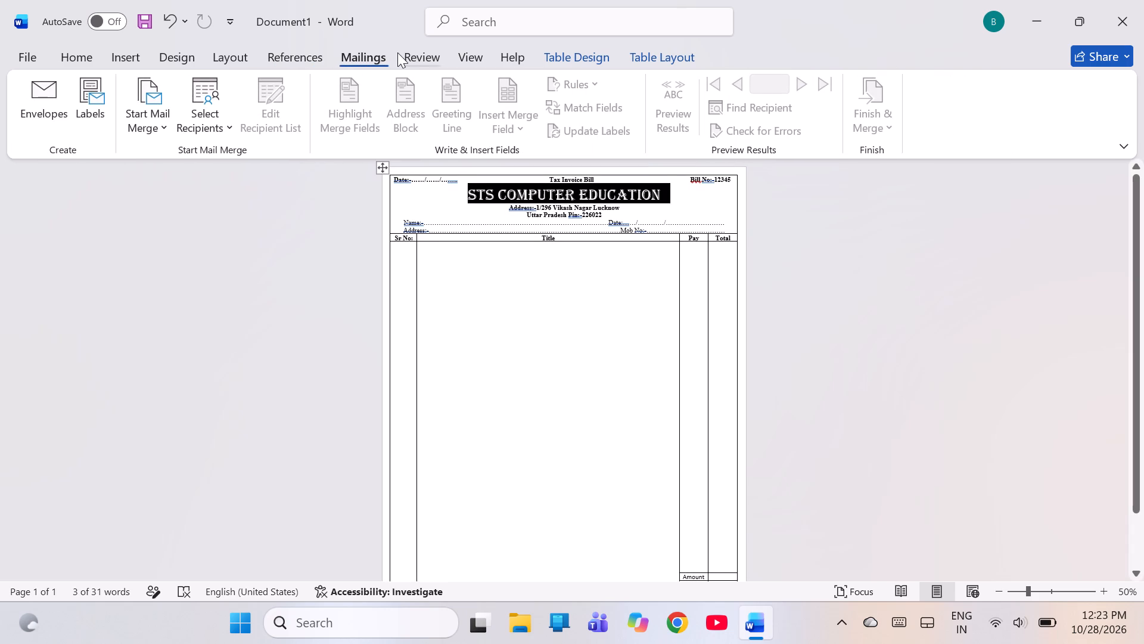
click(403, 52)
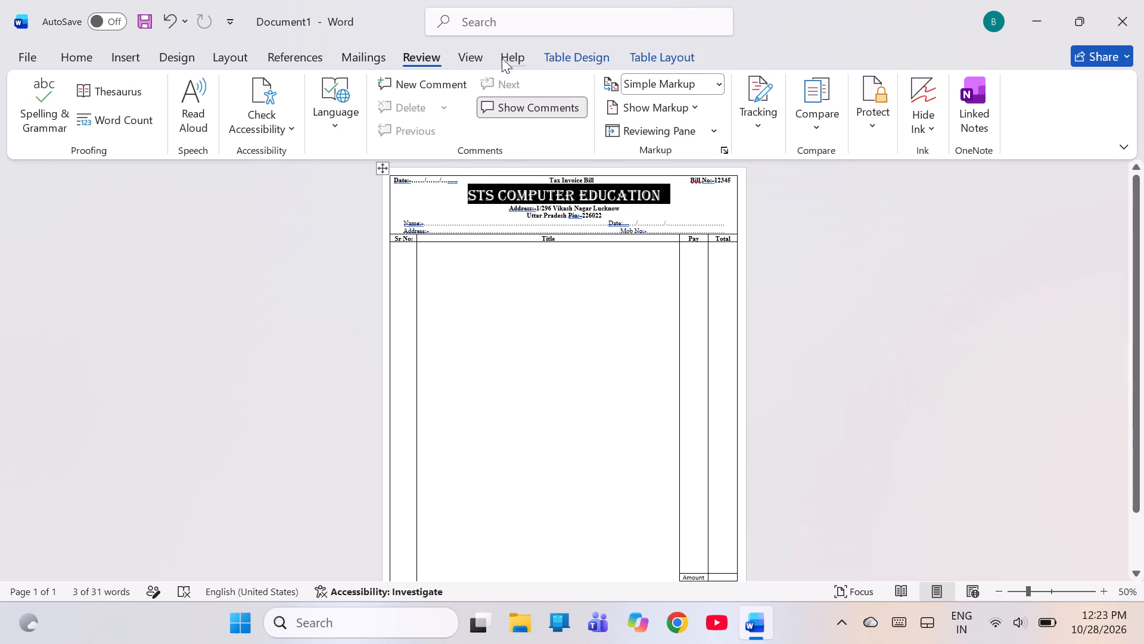
click(472, 63)
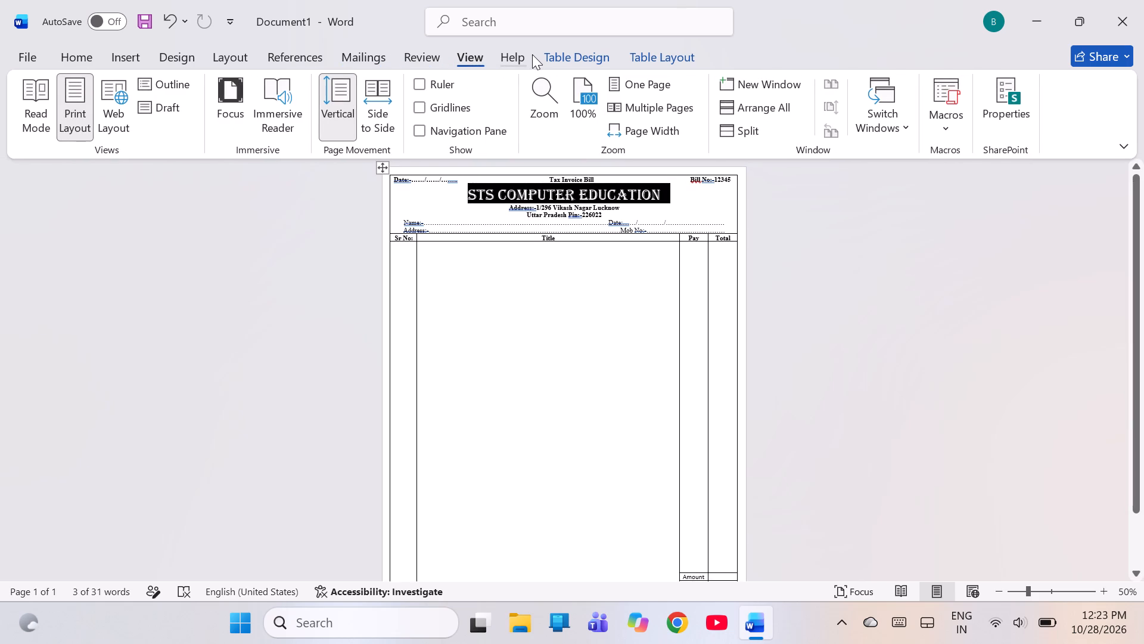
click(525, 54)
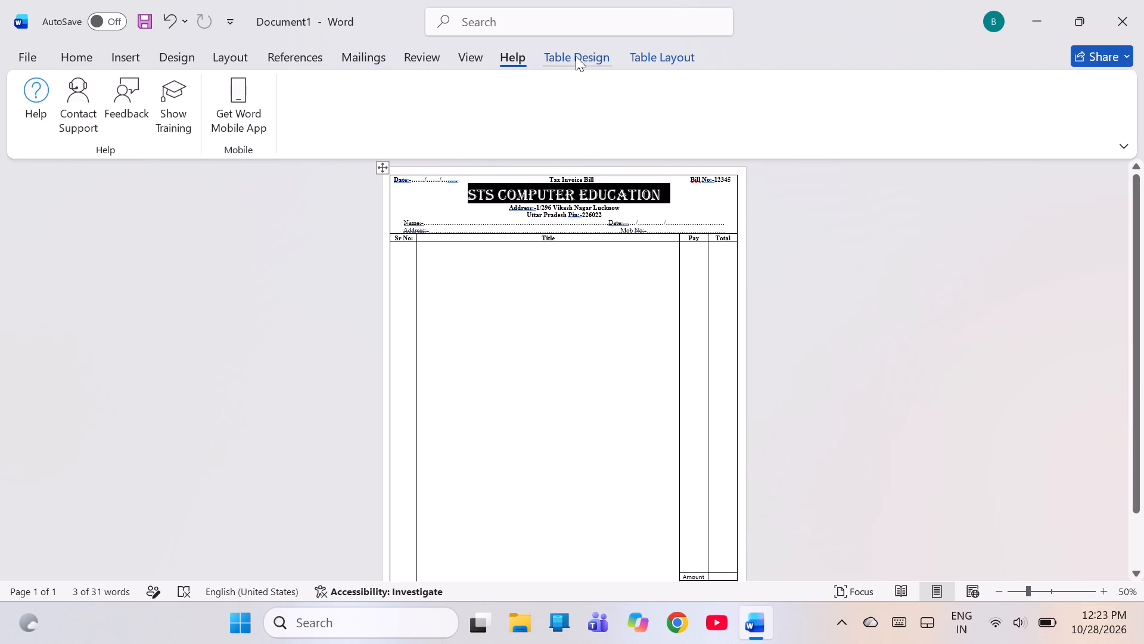
click(577, 56)
click(646, 45)
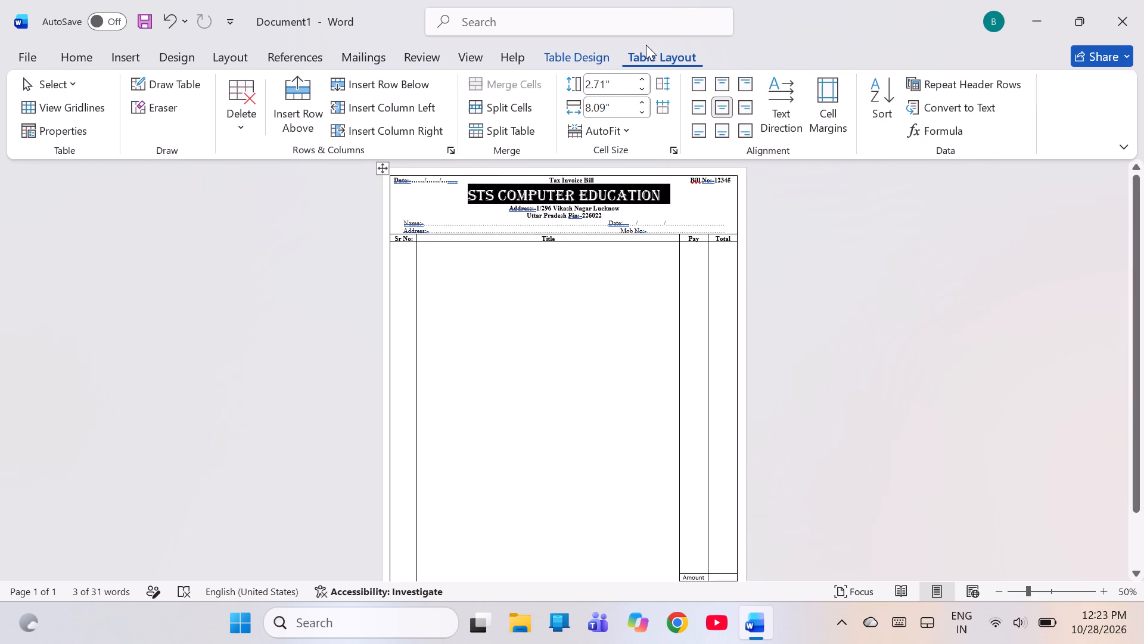
click(593, 54)
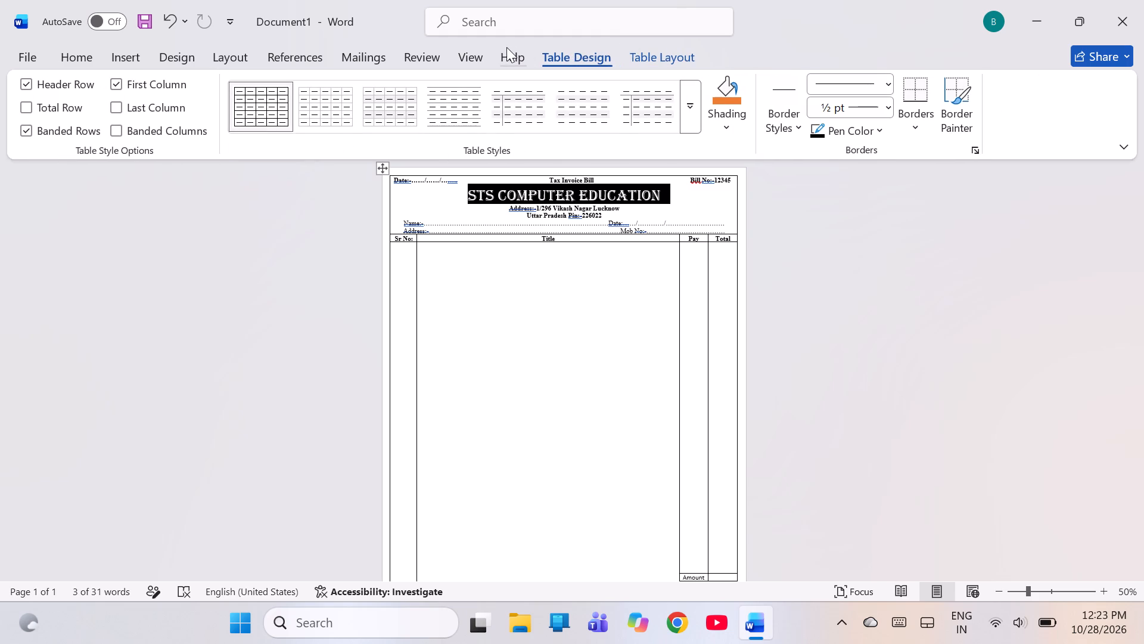
click(505, 47)
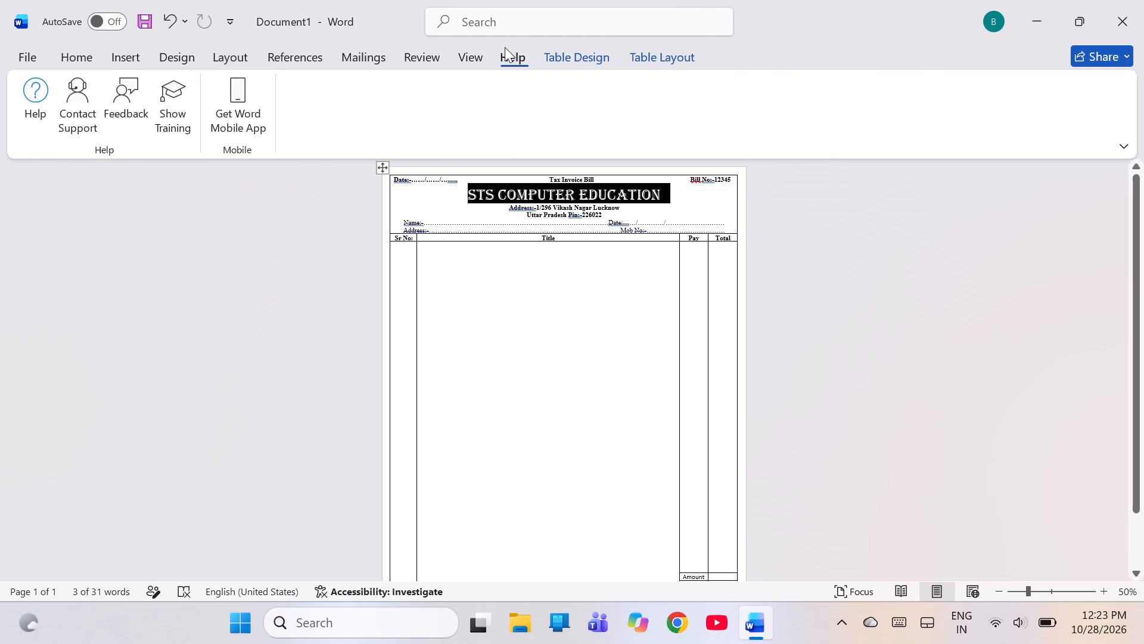
click(452, 45)
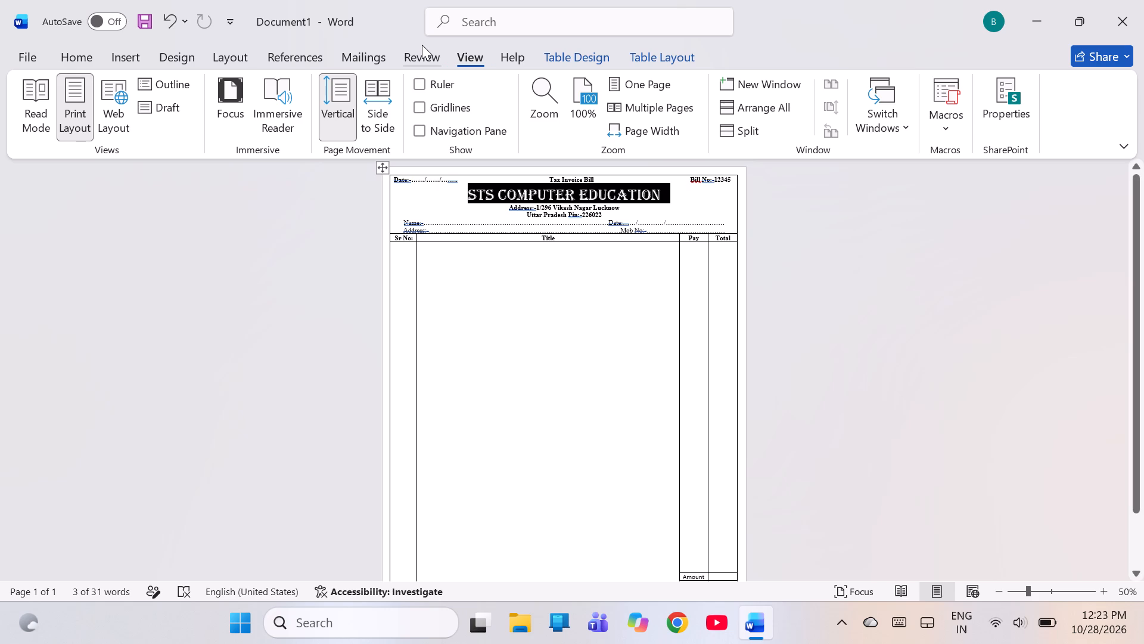
drag(353, 52, 317, 53)
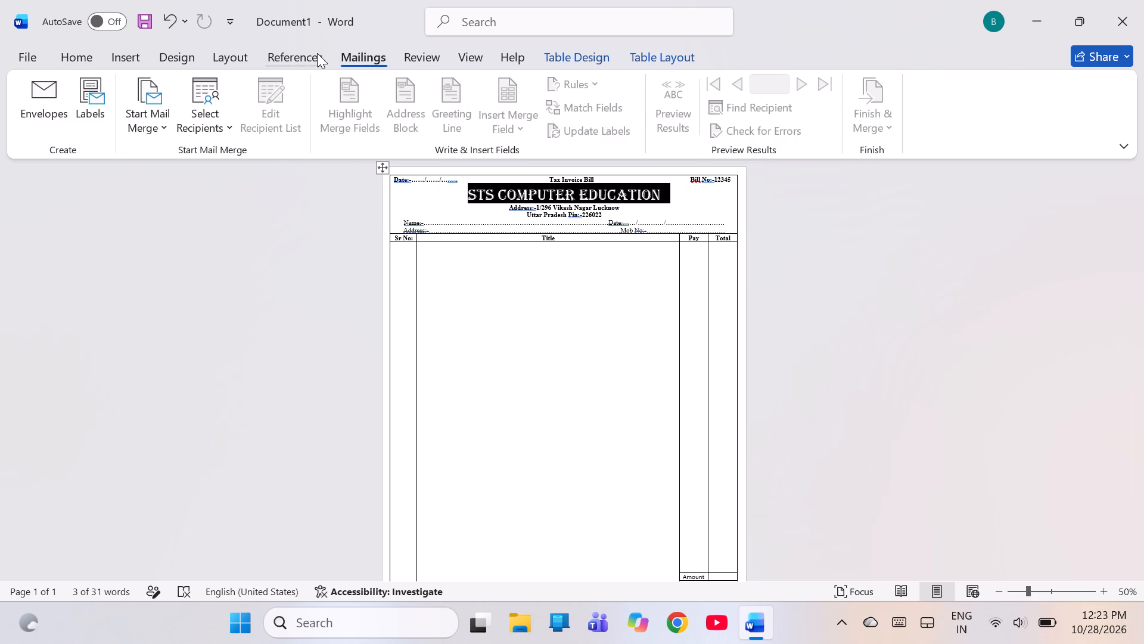
click(317, 53)
Deselect the heading and look over the whole invoice page, from the heading down to the In Words and Signature row.
click(473, 289)
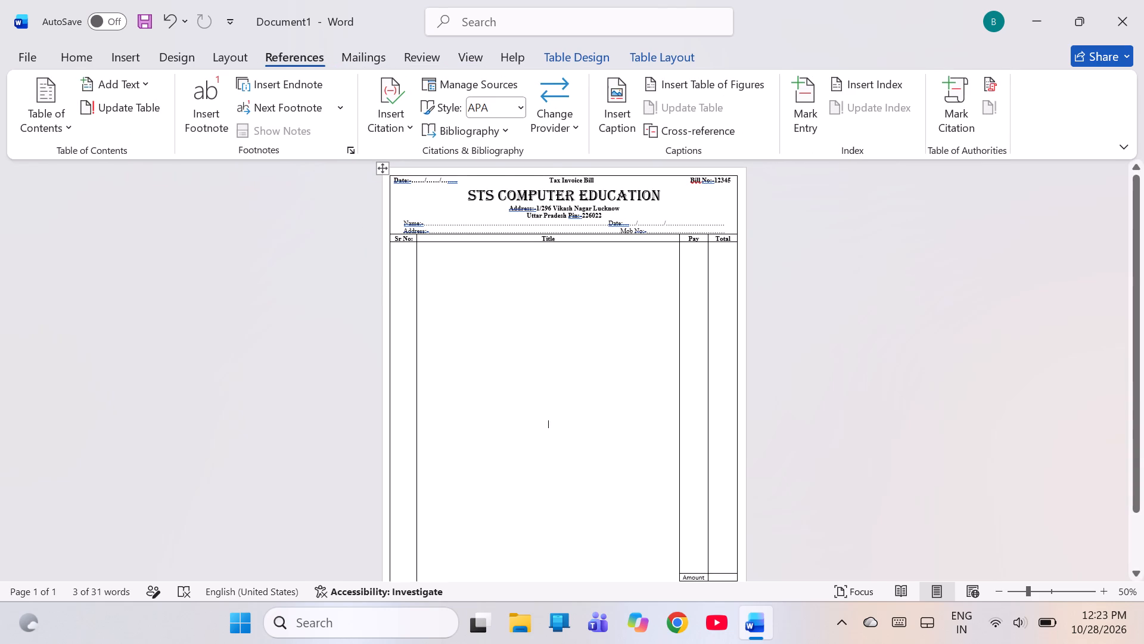
scroll(825, 350, up, 1)
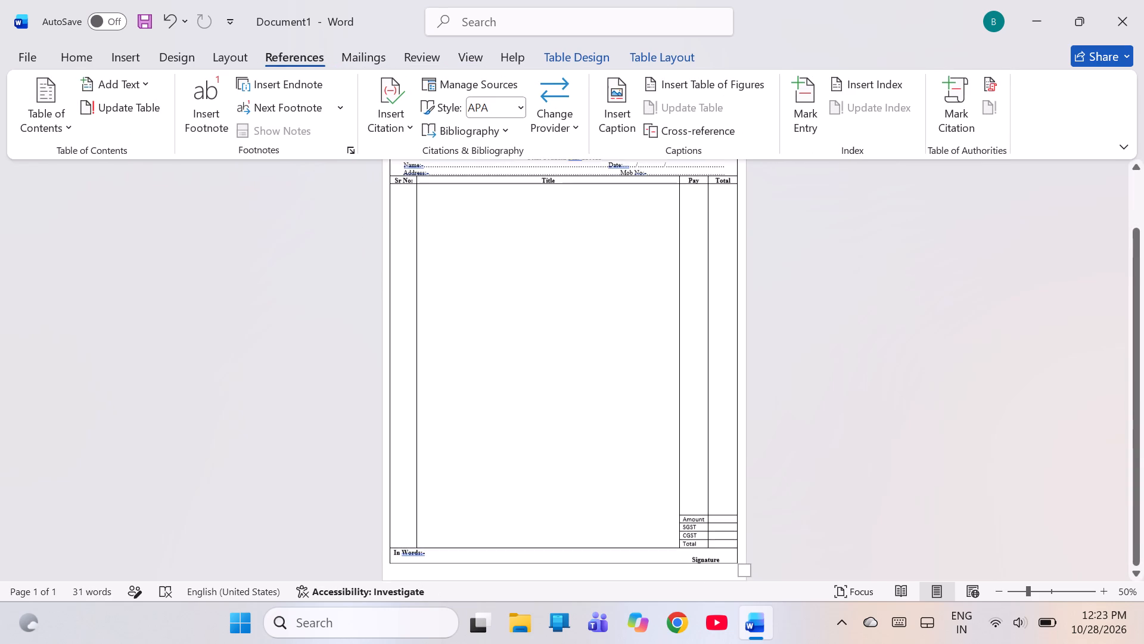
scroll(825, 350, up, 1)
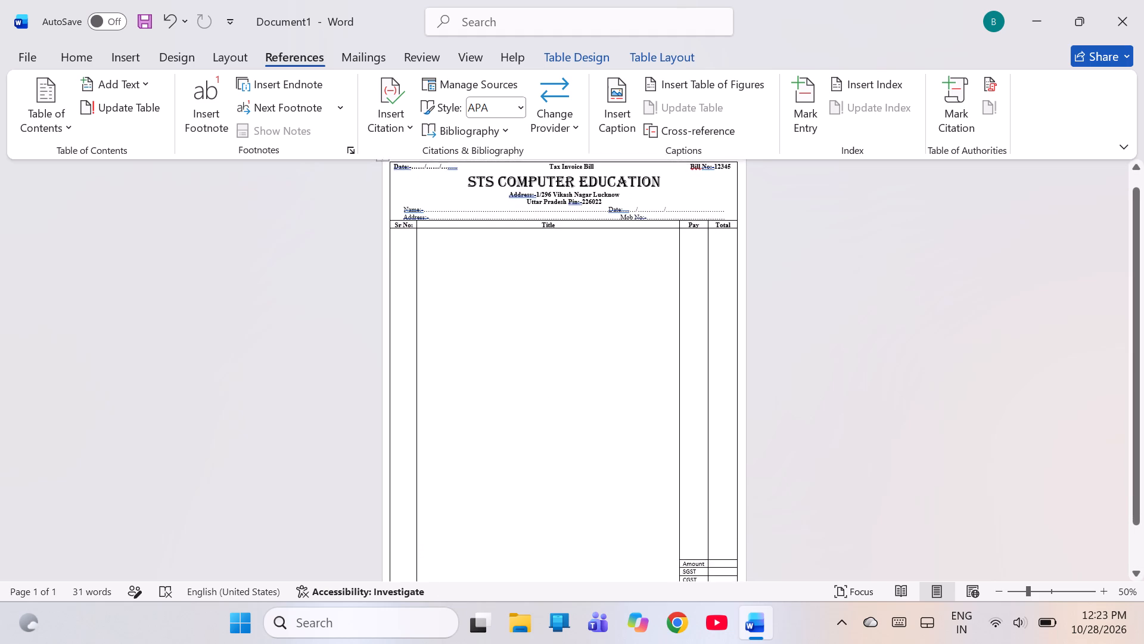
scroll(825, 350, up, 1)
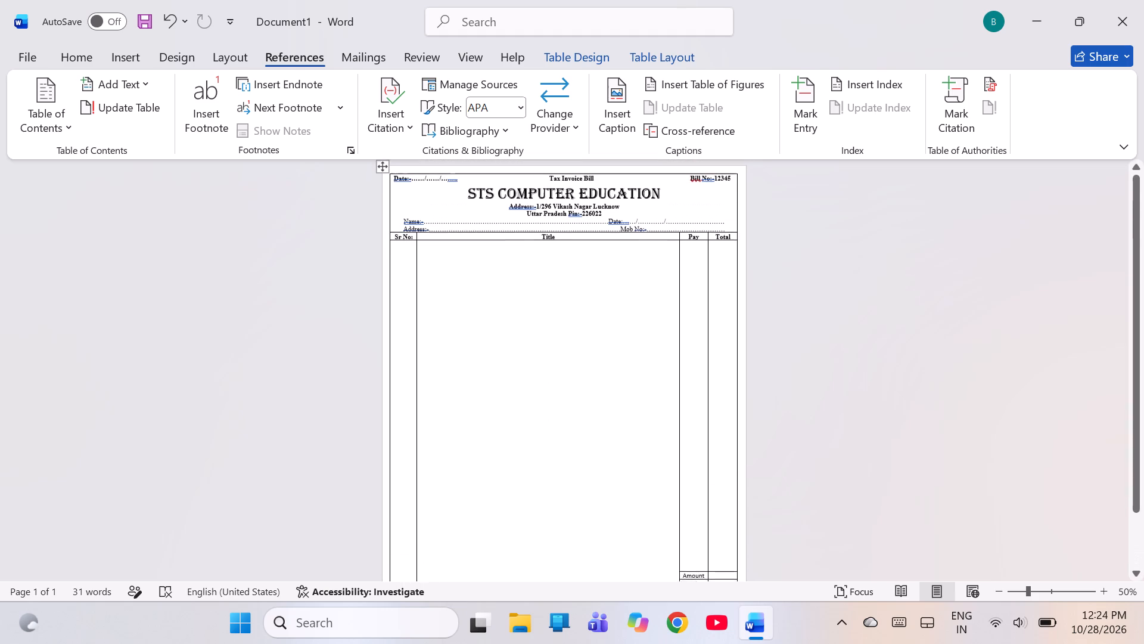
scroll(825, 350, down, 1)
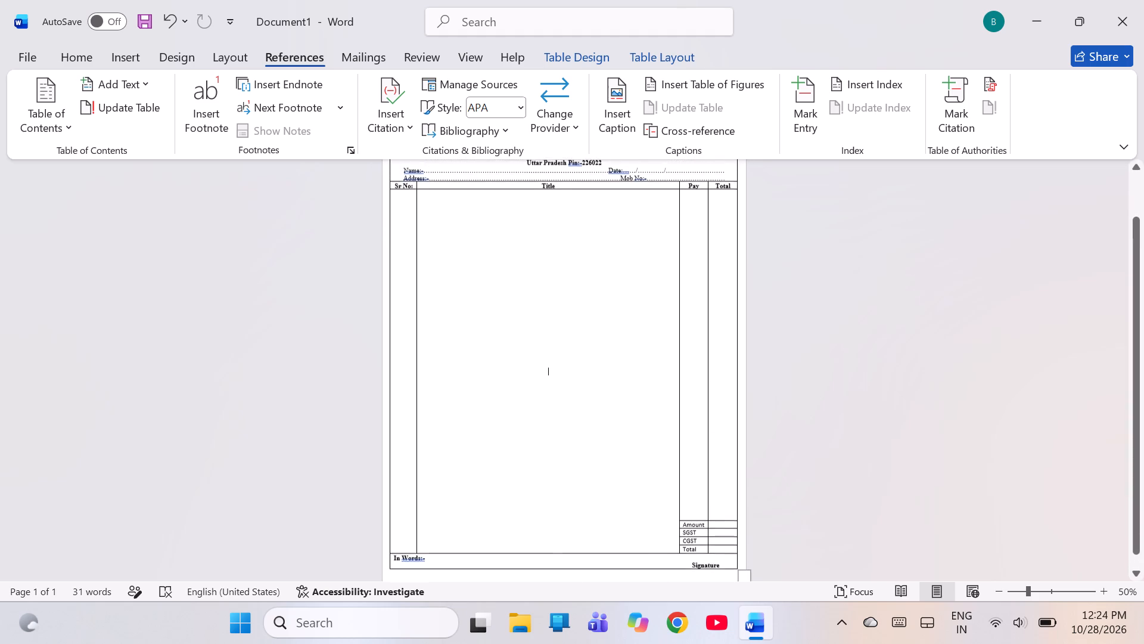
scroll(825, 350, down, 1)
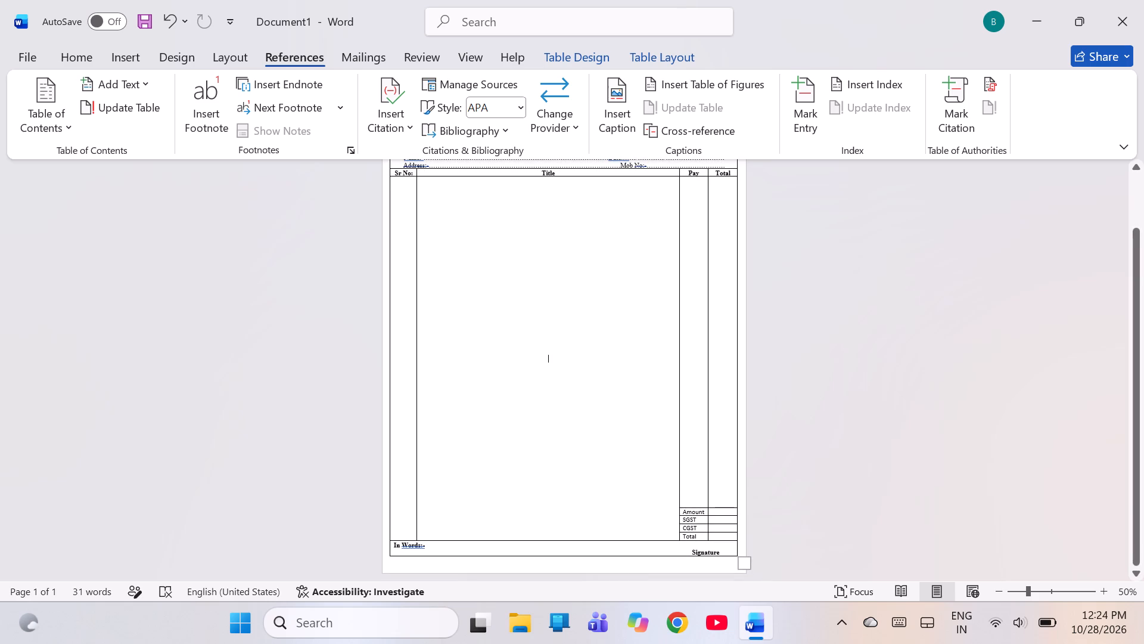
scroll(593, 311, up, 1)
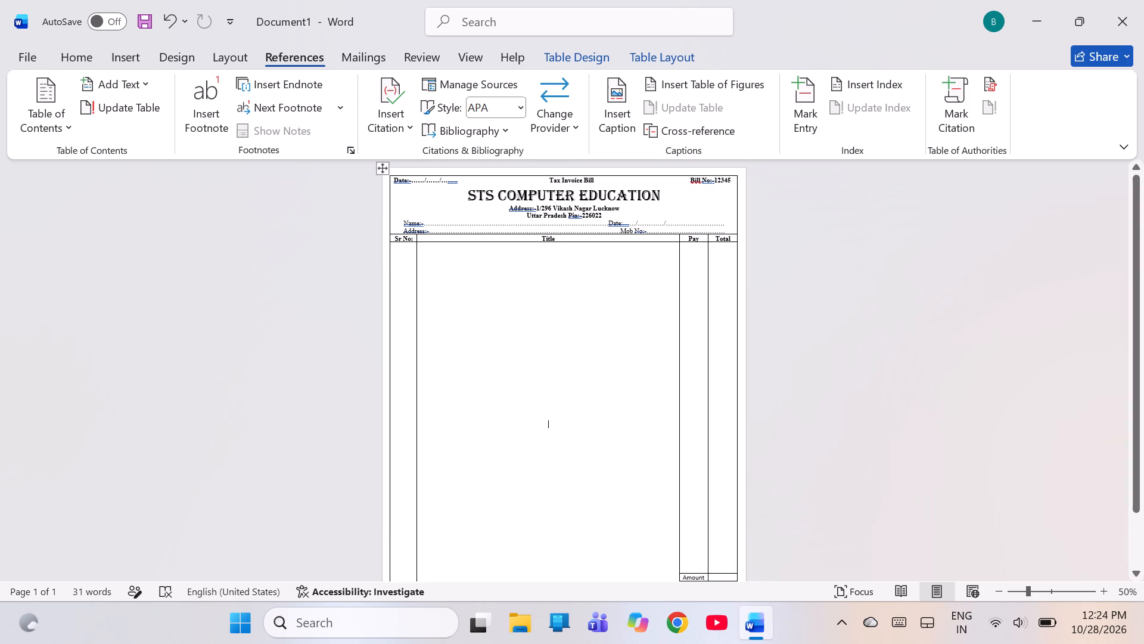
click(519, 338)
click(519, 338)
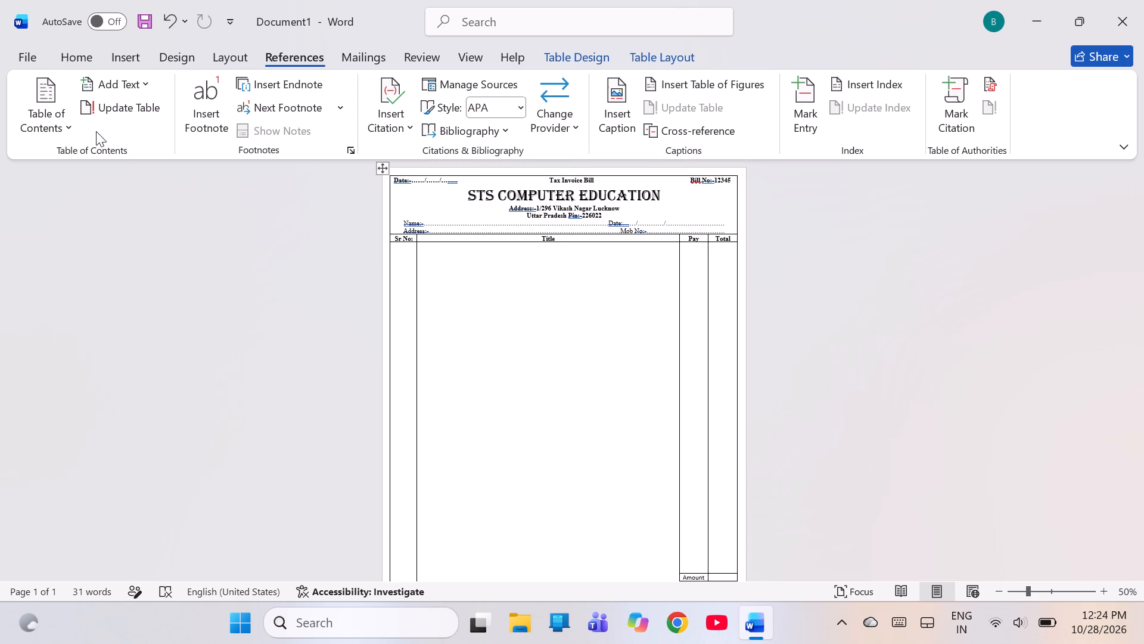
Review the command groups from text formatting through view and help options, briefly showing and hiding the Selection pane along the way.
click(71, 58)
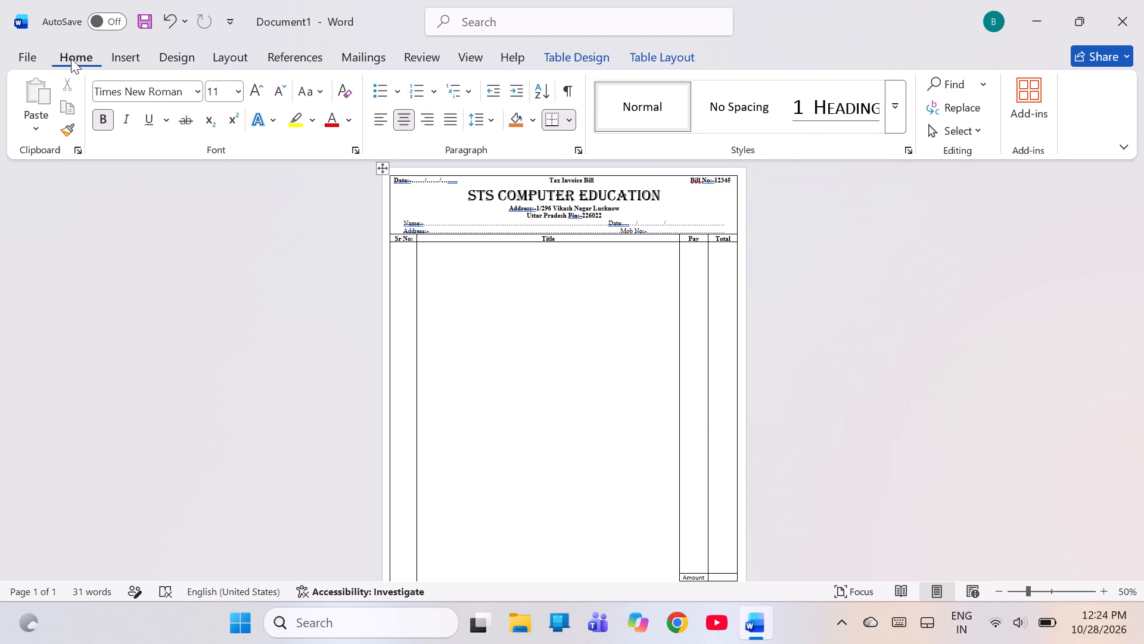
click(128, 51)
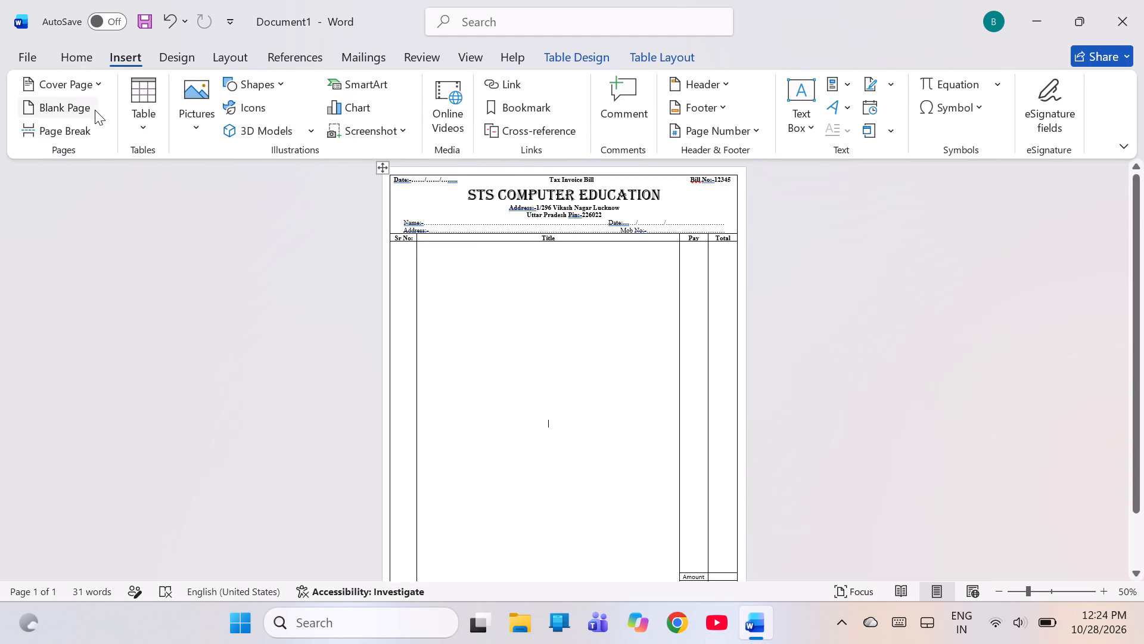
click(182, 57)
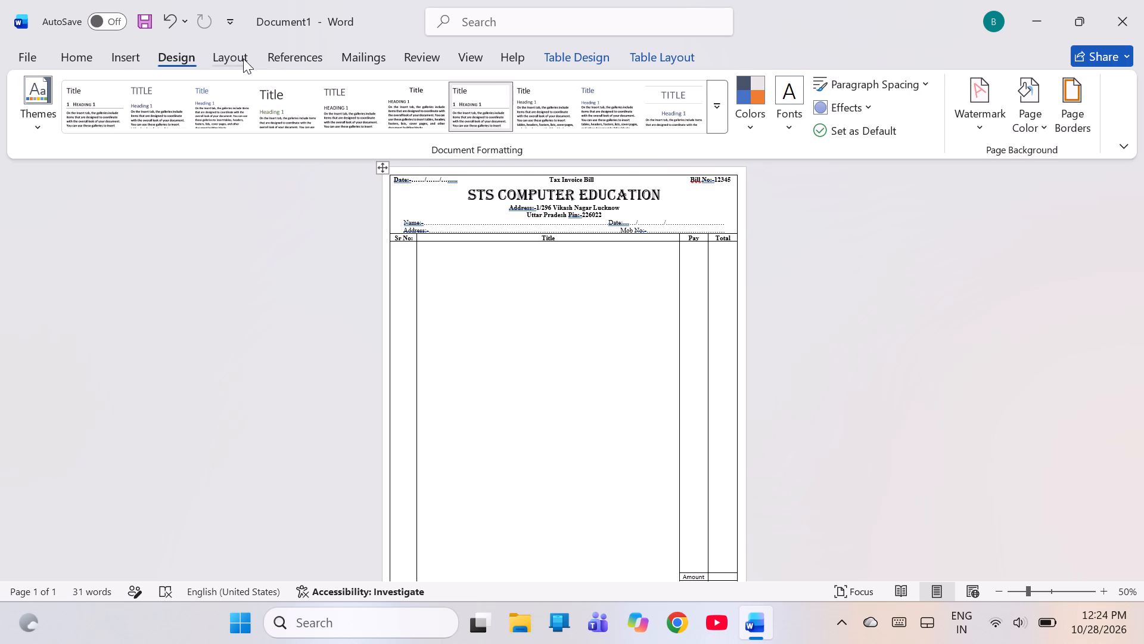
click(243, 58)
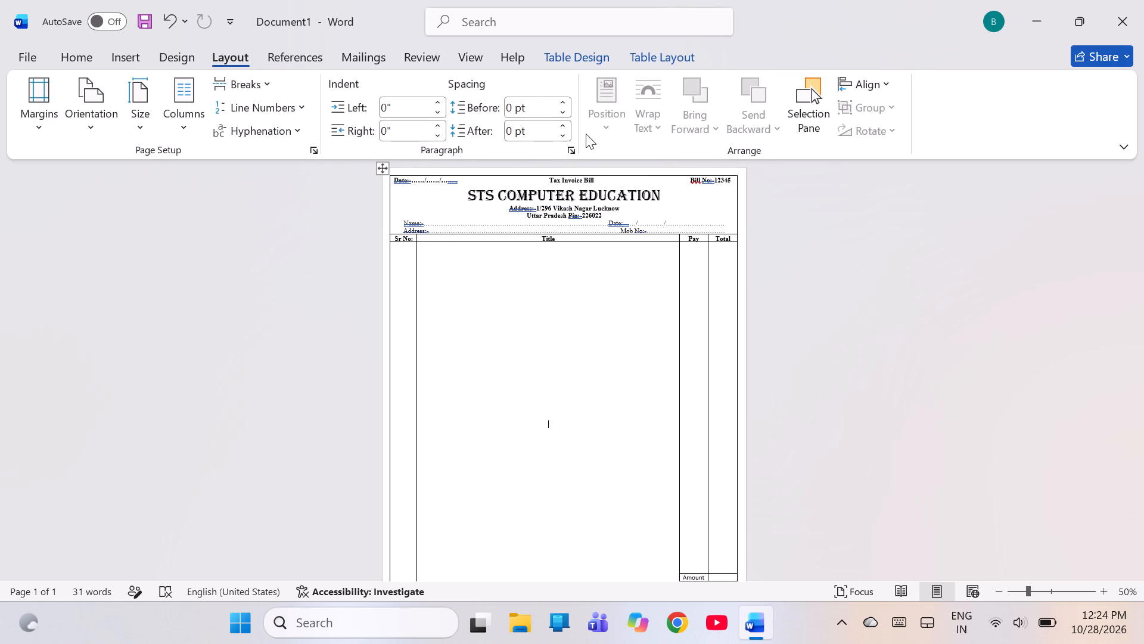
click(809, 97)
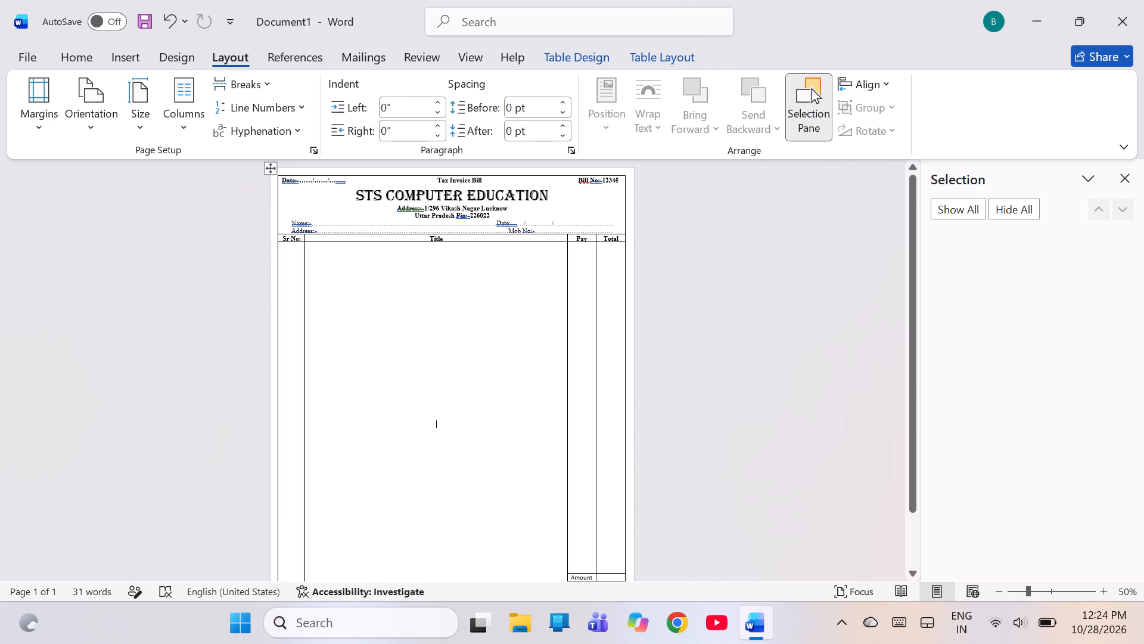
click(816, 88)
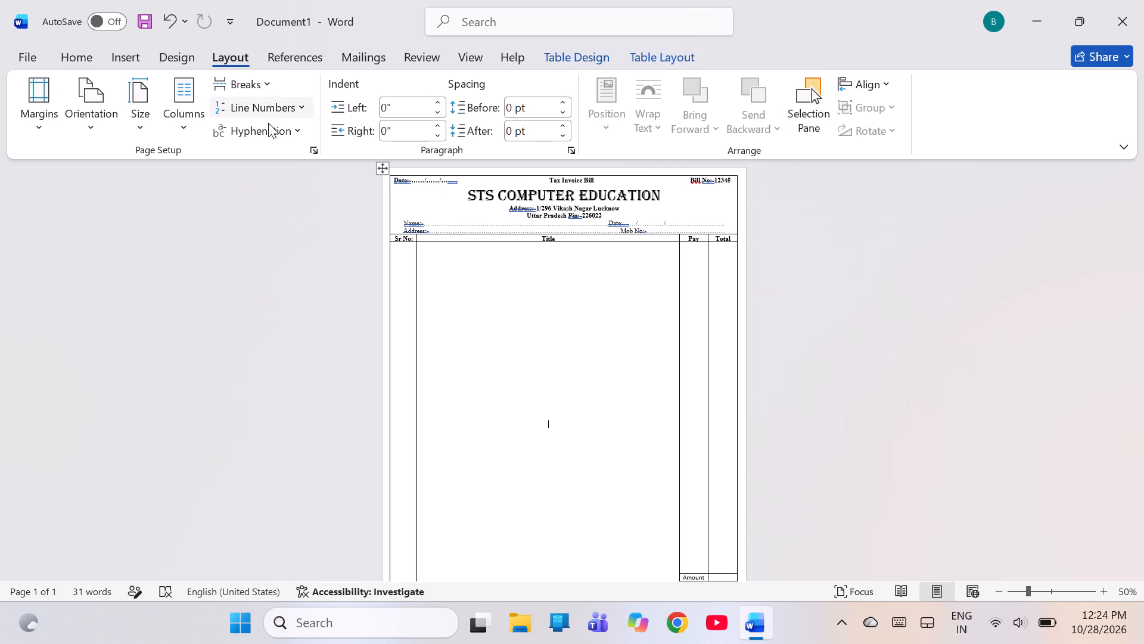
click(304, 48)
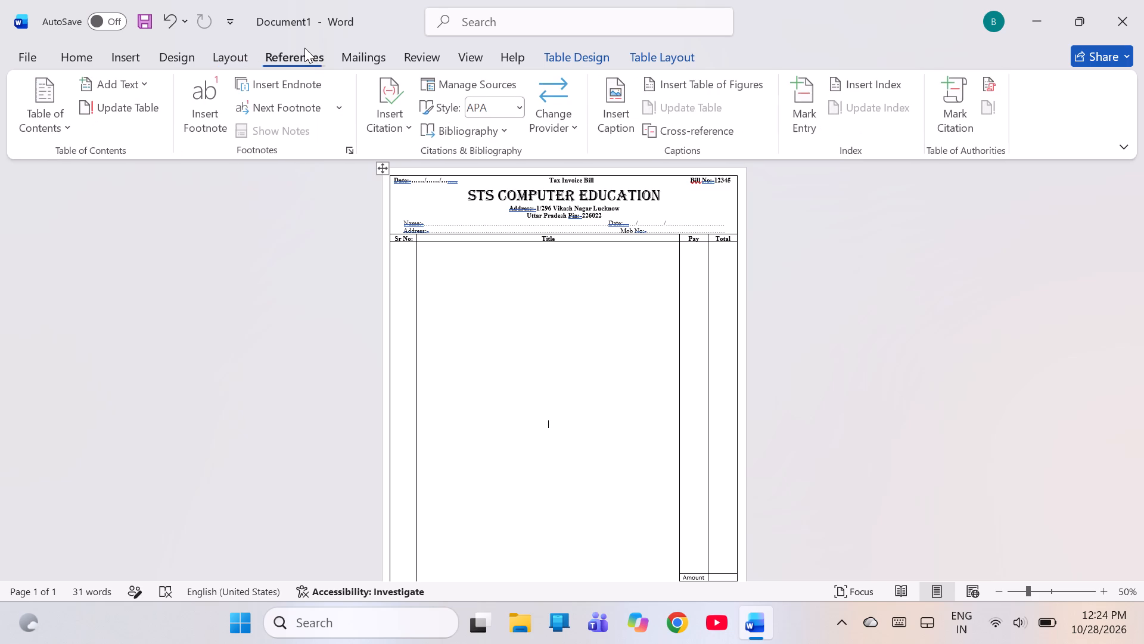
click(388, 53)
click(409, 53)
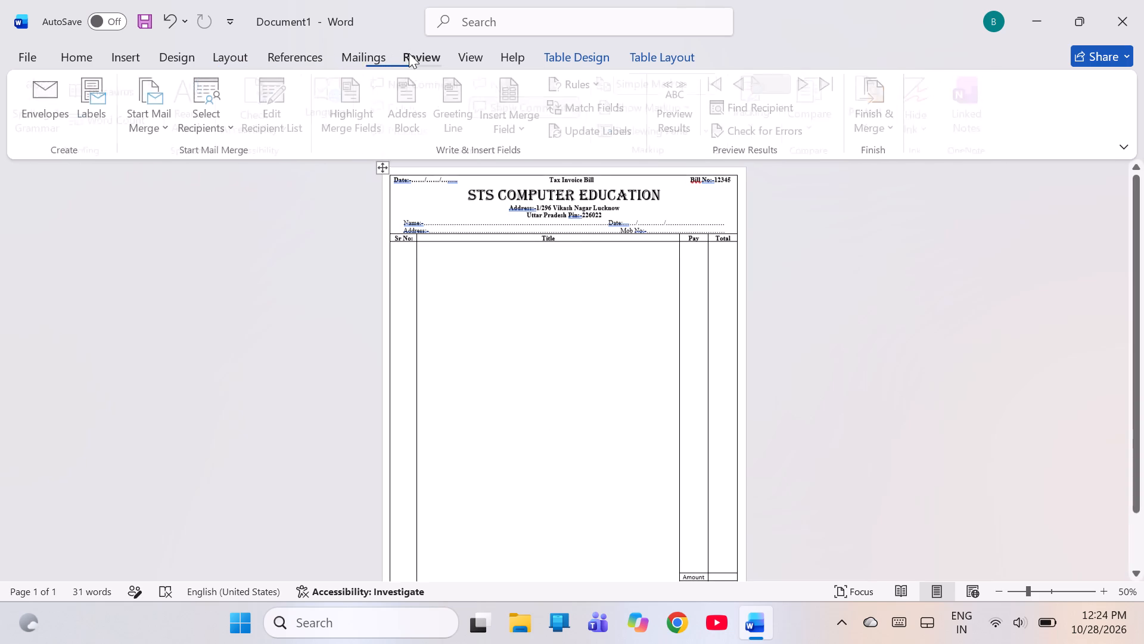
click(506, 53)
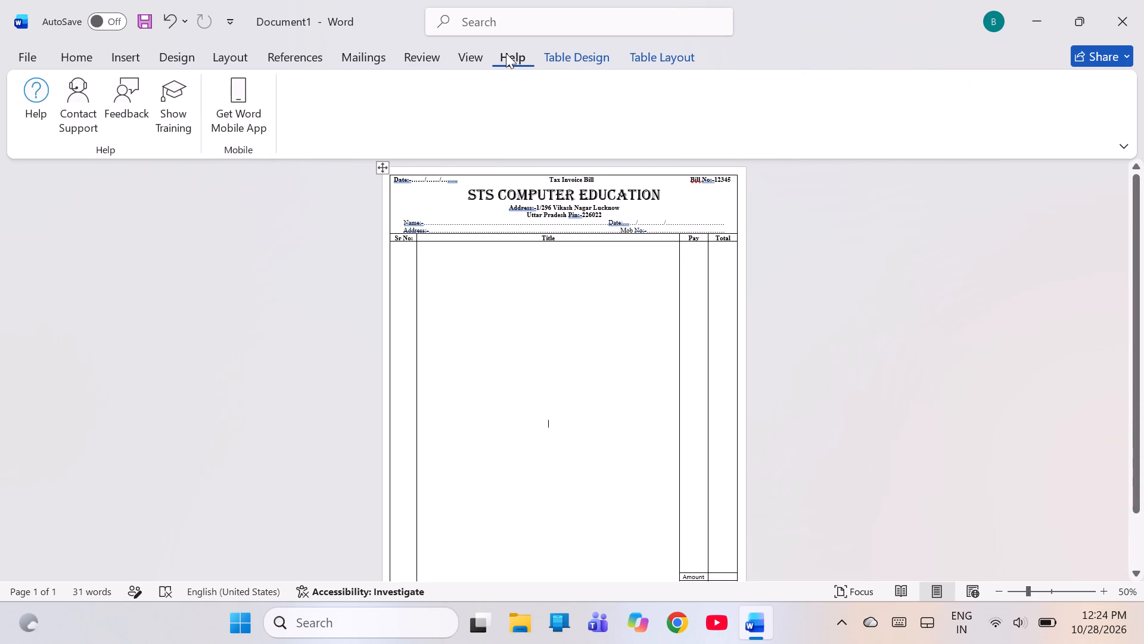
click(473, 48)
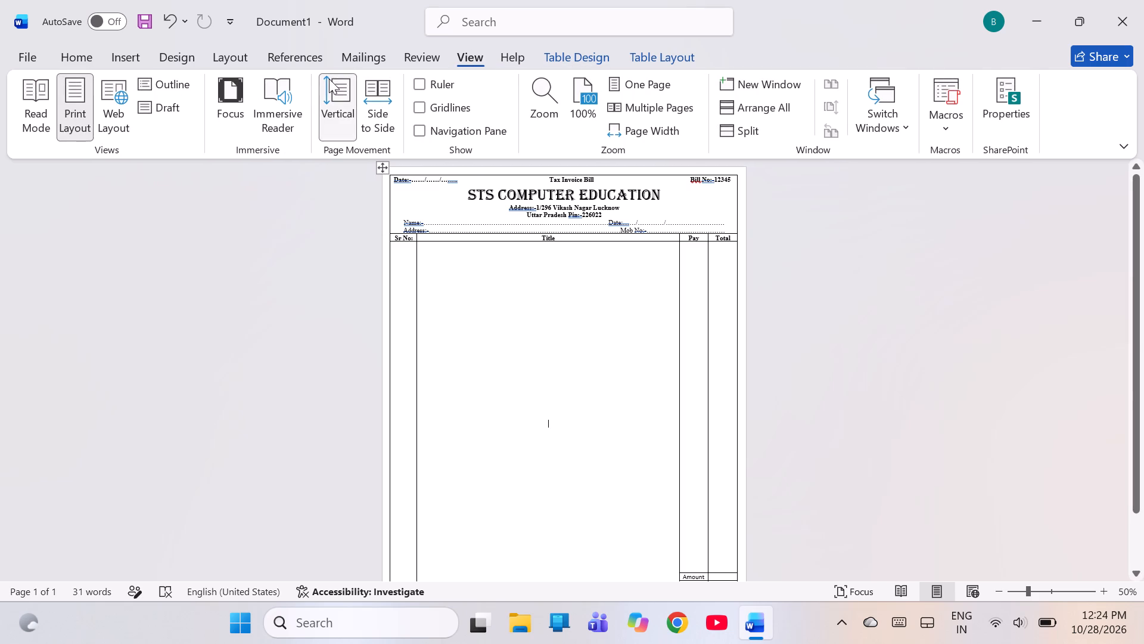
click(95, 54)
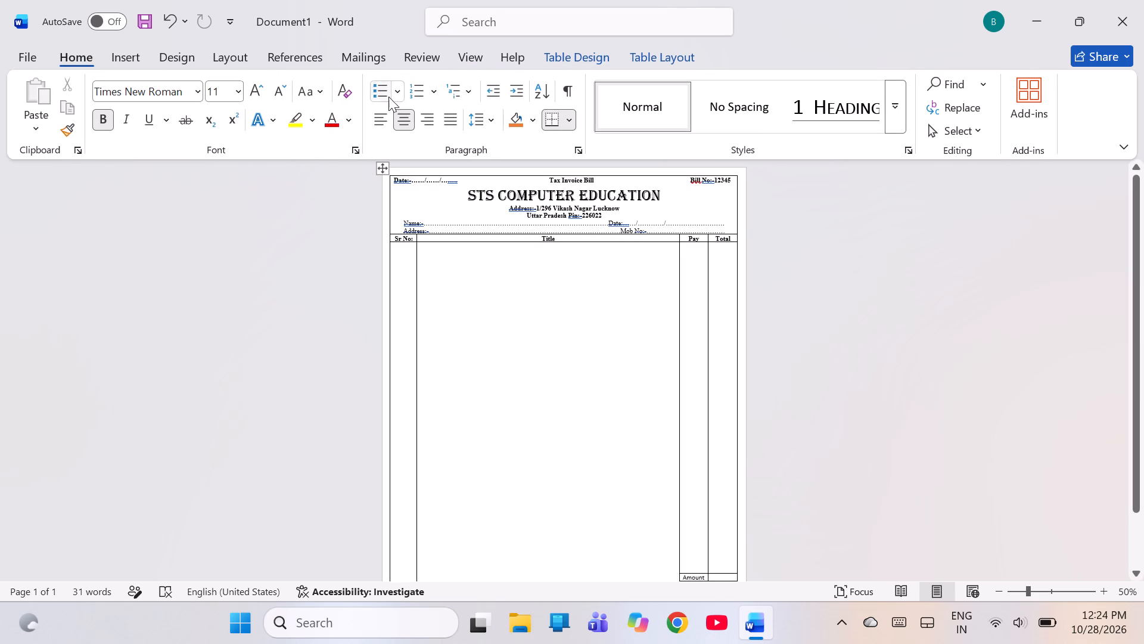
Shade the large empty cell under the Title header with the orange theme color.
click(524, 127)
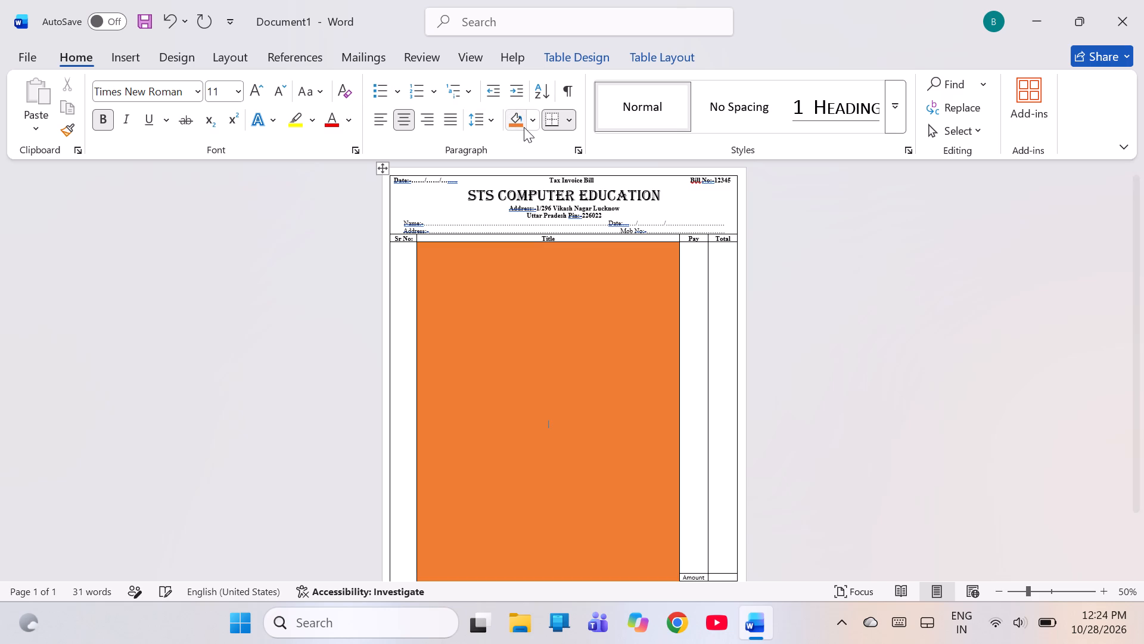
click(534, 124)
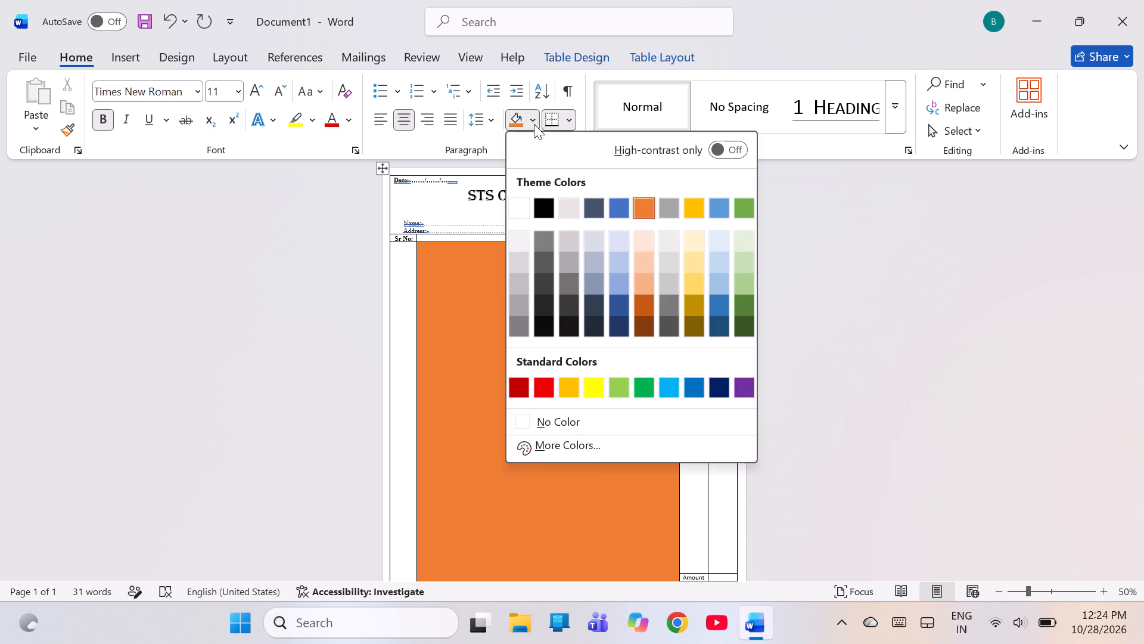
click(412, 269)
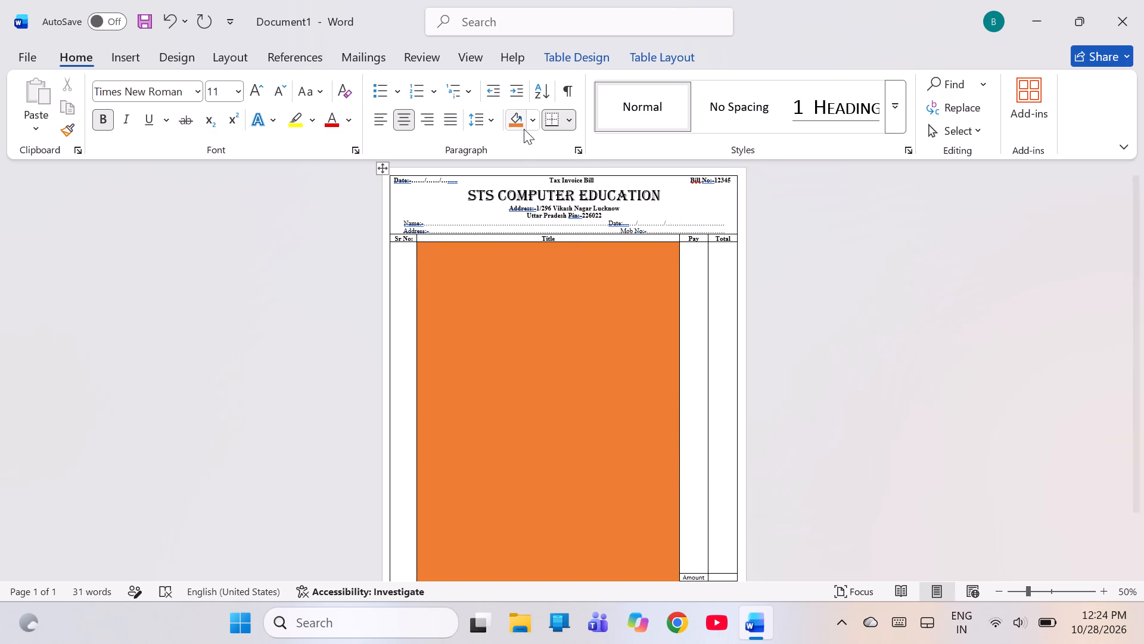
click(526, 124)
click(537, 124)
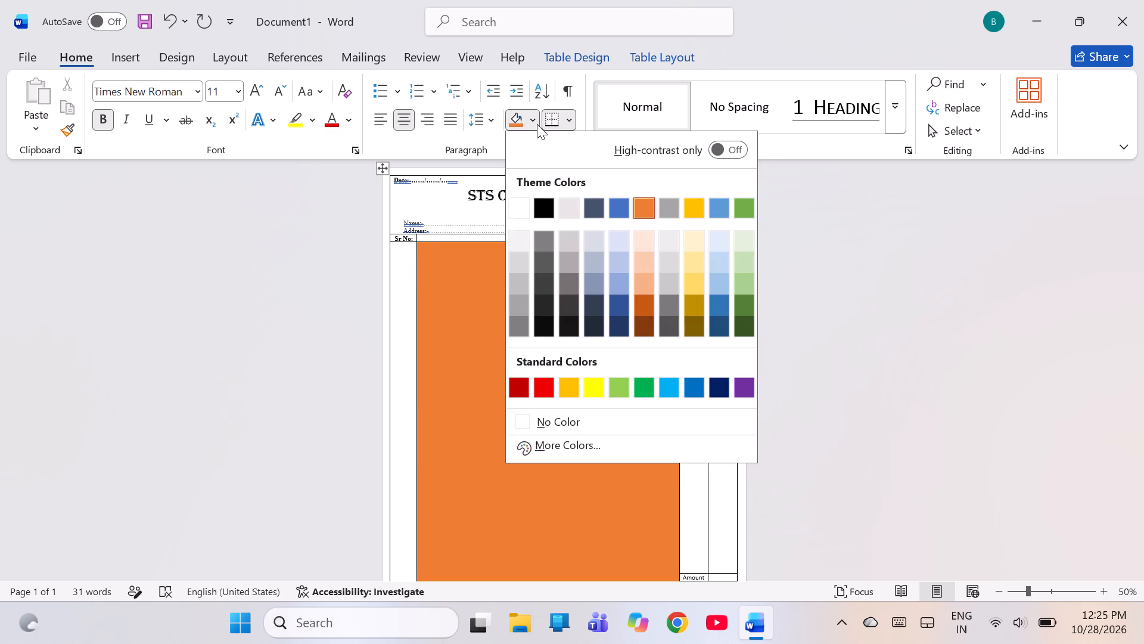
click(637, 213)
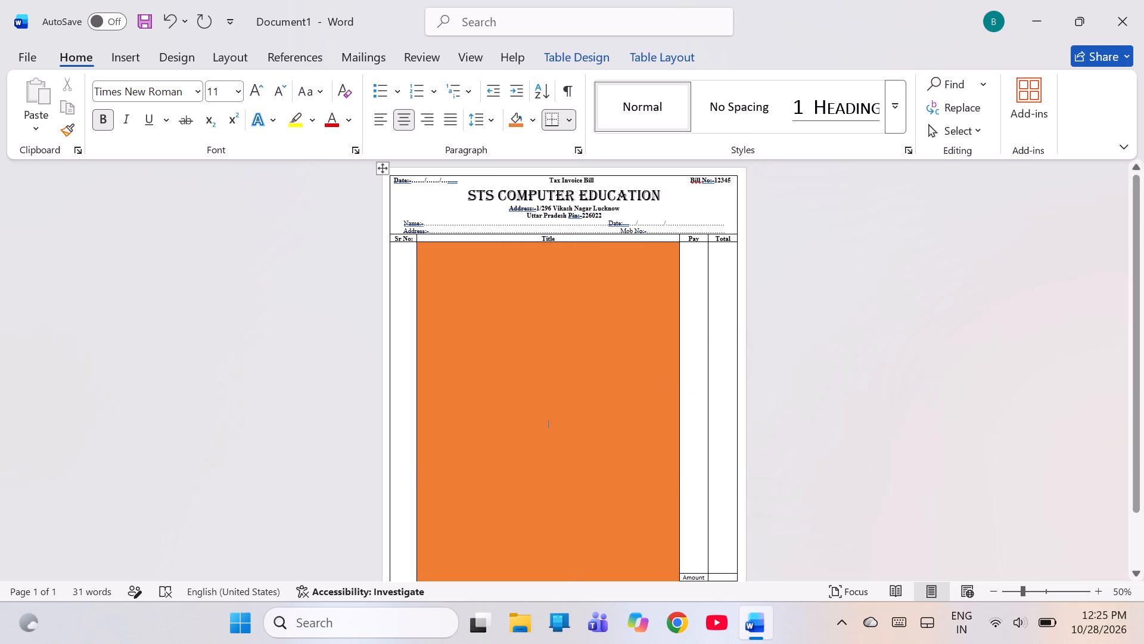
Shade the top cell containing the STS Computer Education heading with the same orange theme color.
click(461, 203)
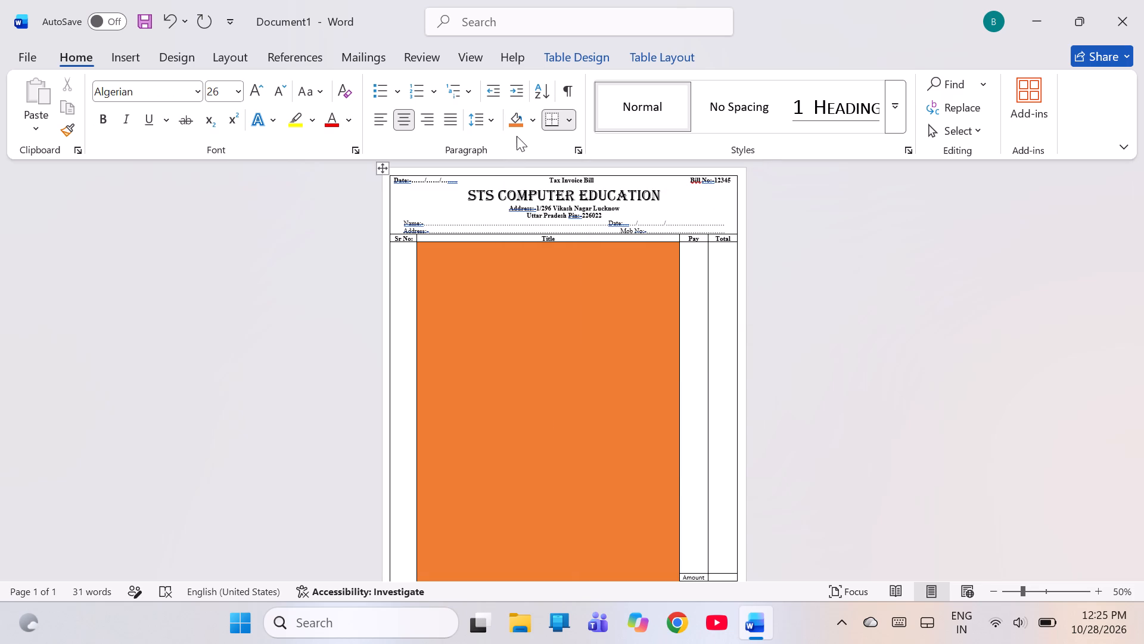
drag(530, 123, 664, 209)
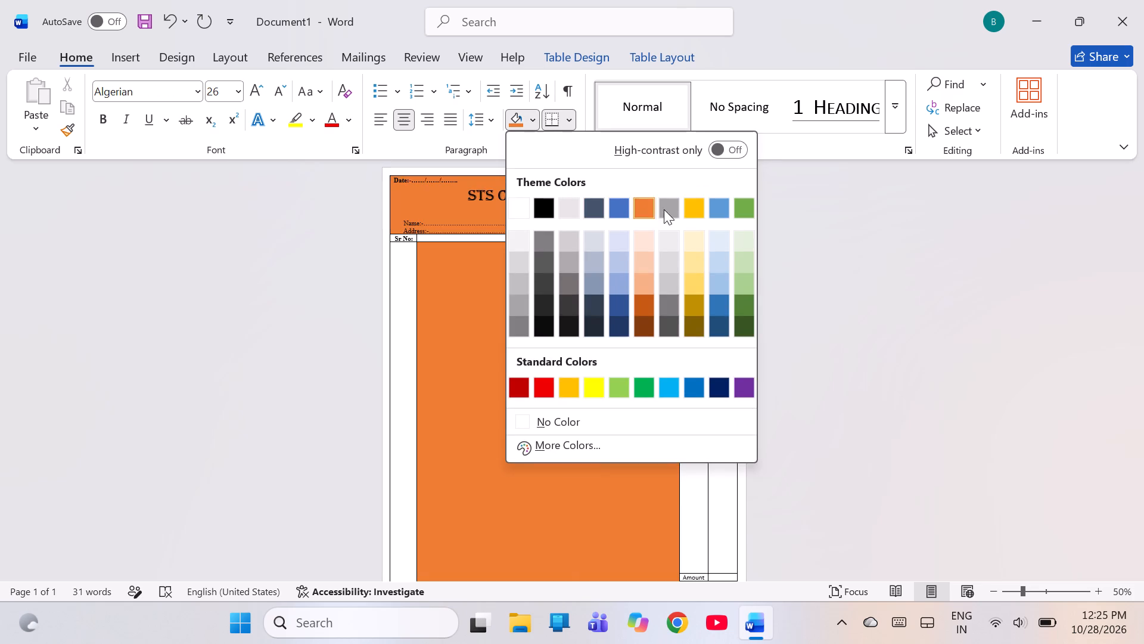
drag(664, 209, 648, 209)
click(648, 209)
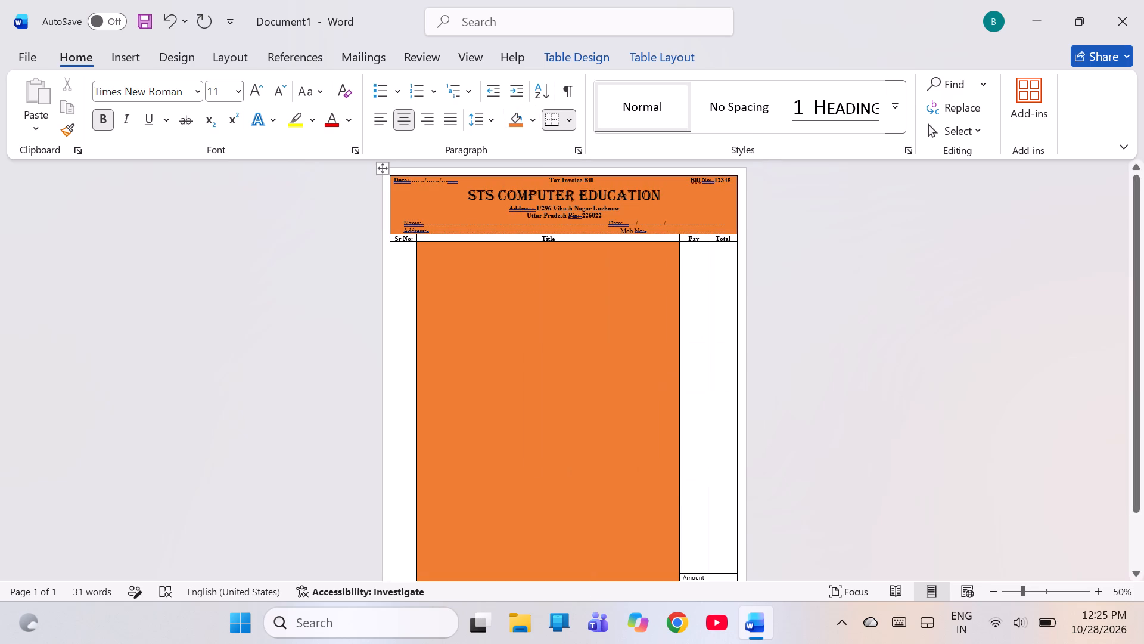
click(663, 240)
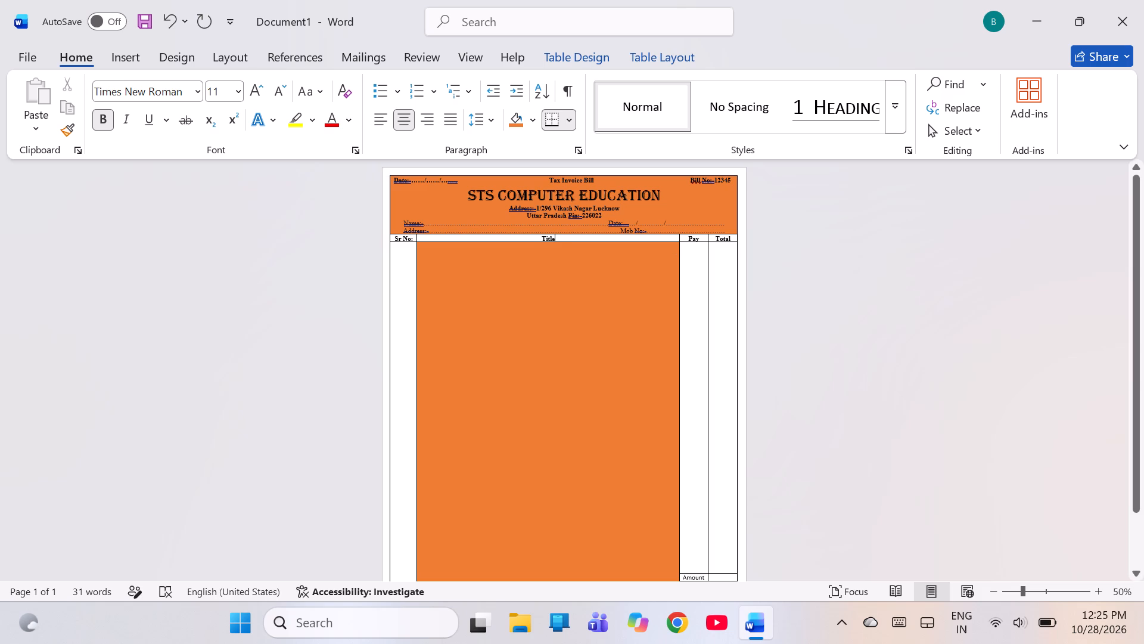
Select the whole invoice table and shade all of its cells with the orange theme color.
click(385, 166)
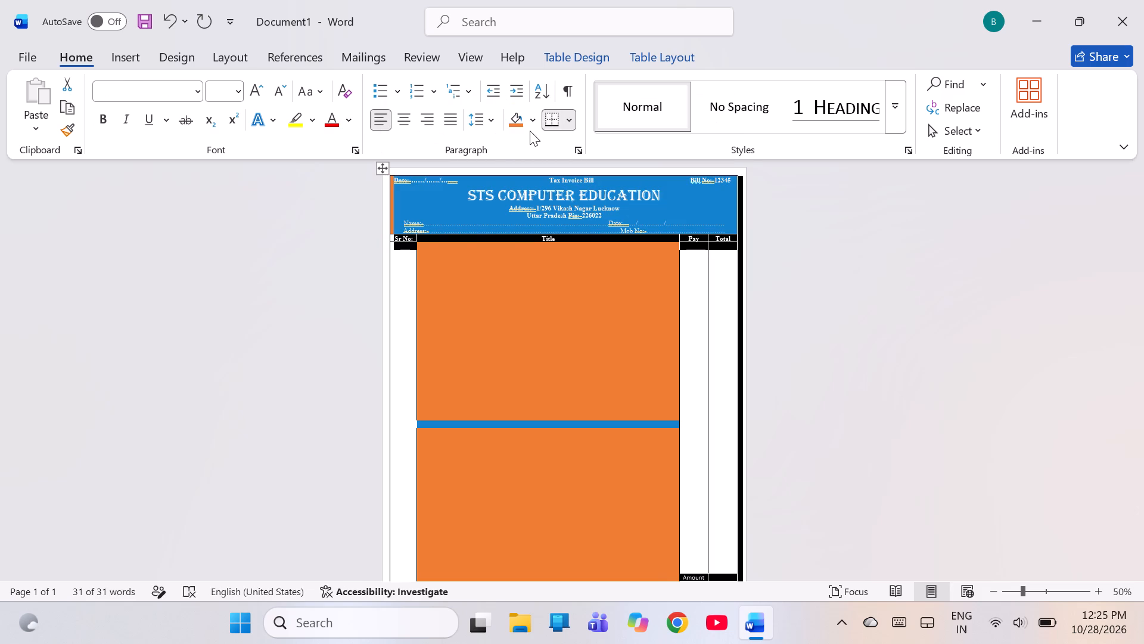
click(530, 126)
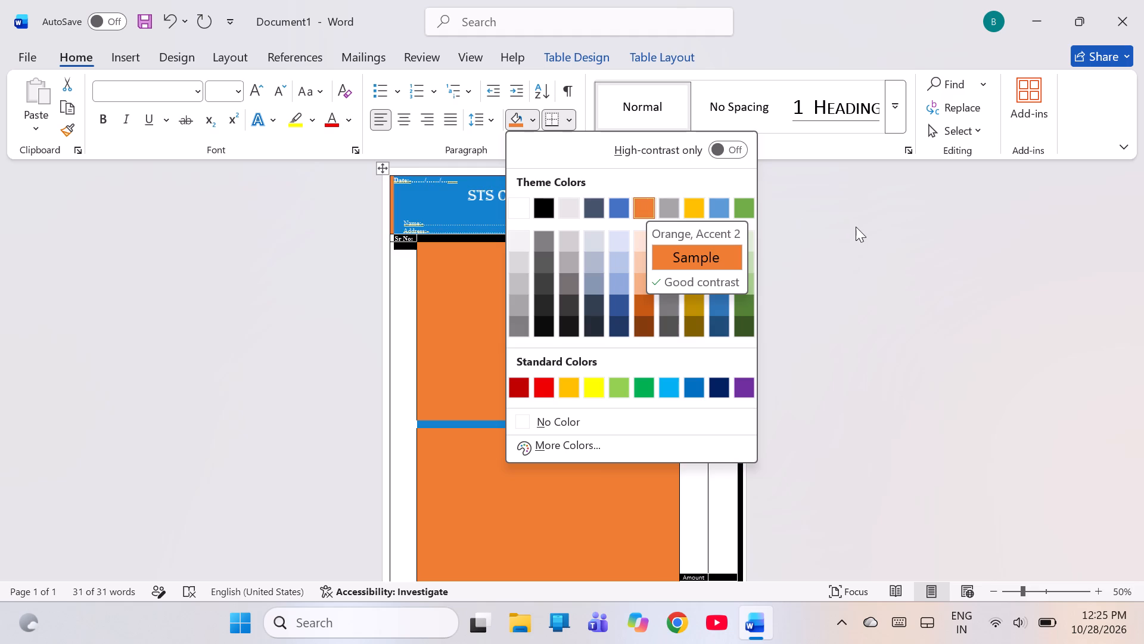
click(637, 205)
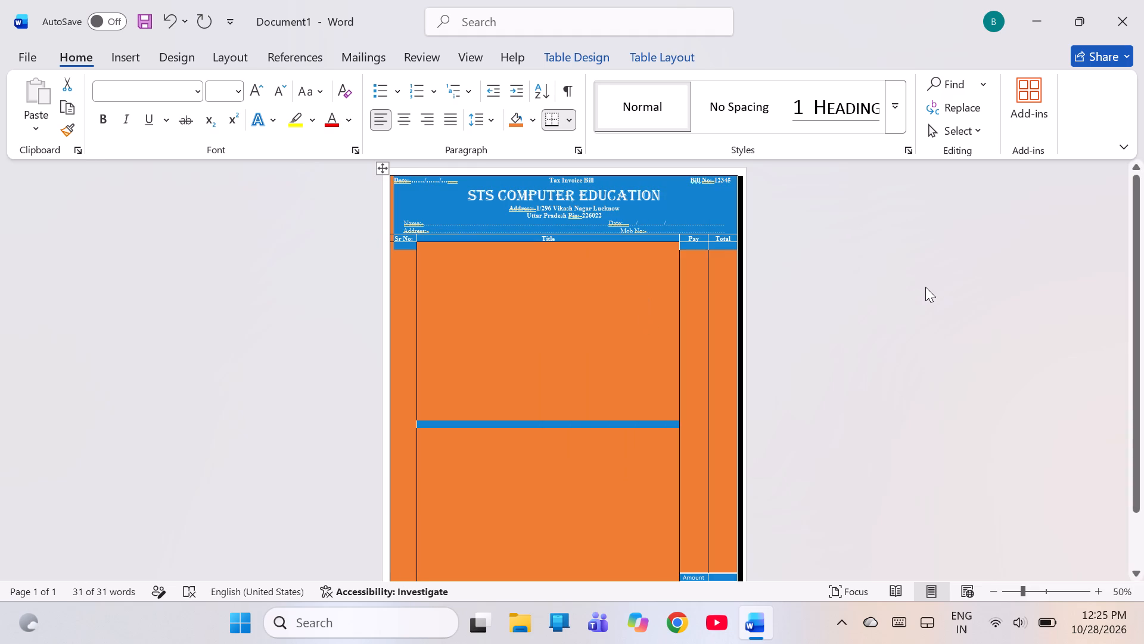
click(925, 287)
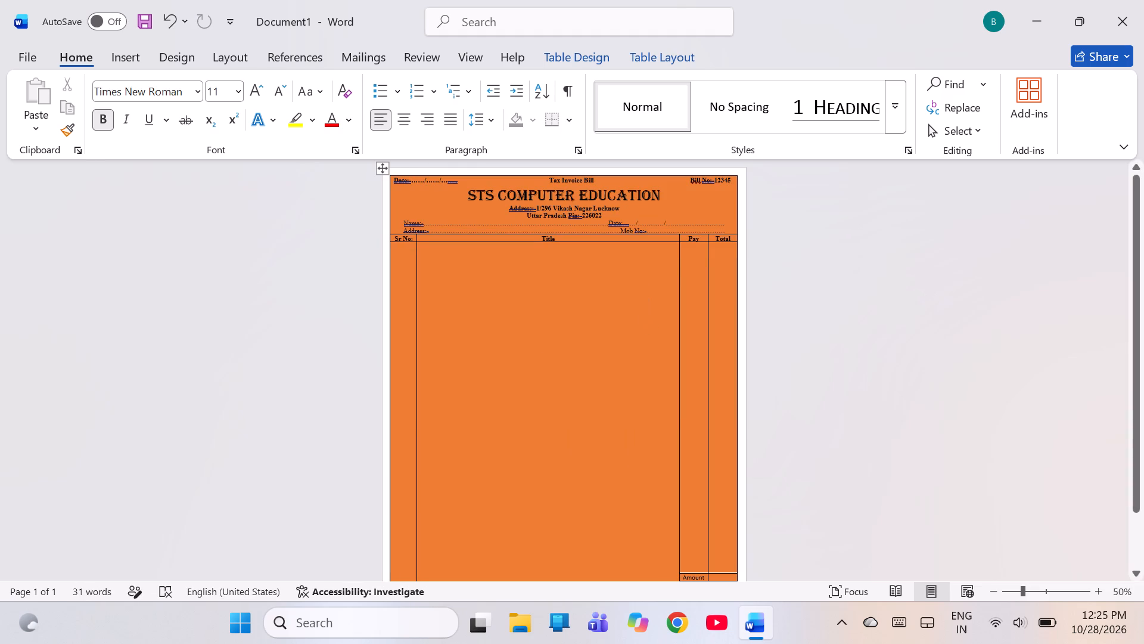
Look over the shaded invoice page, from the STS Computer Education heading down to the In Words and Signature row.
scroll(596, 293, right, 1)
scroll(816, 249, down, 1)
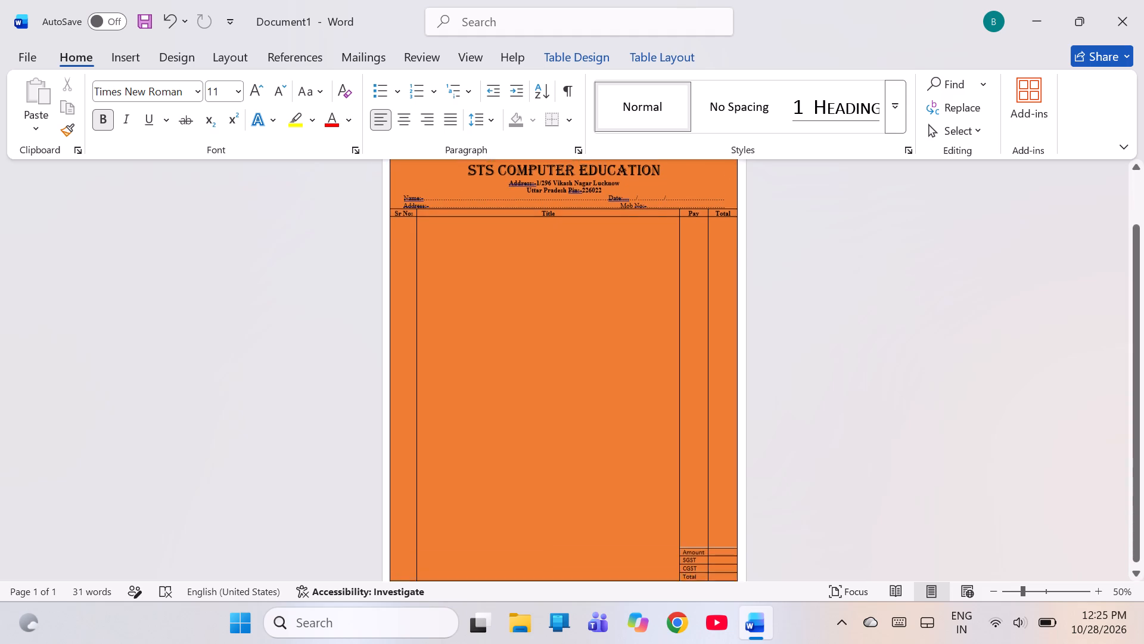
scroll(816, 249, down, 2)
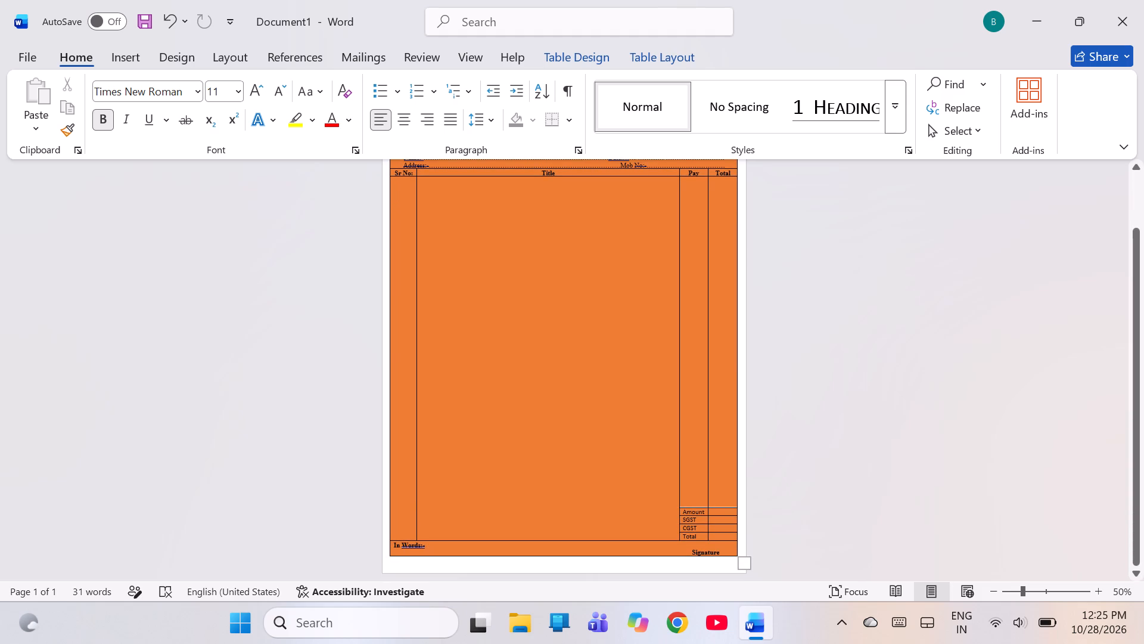
scroll(816, 461, right, 3)
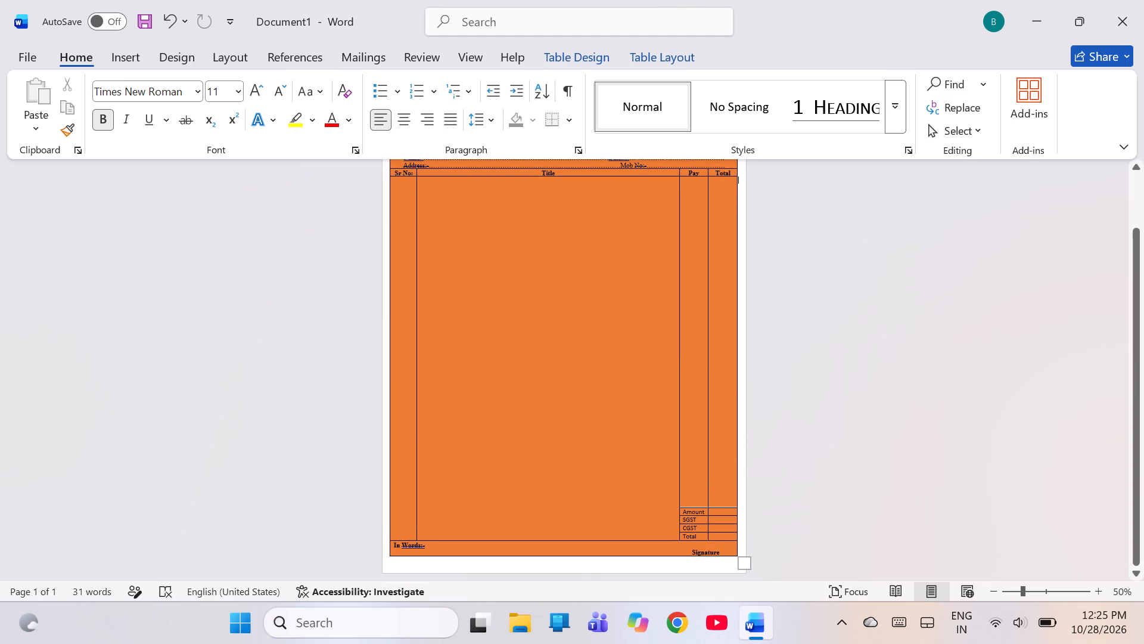
click(738, 413)
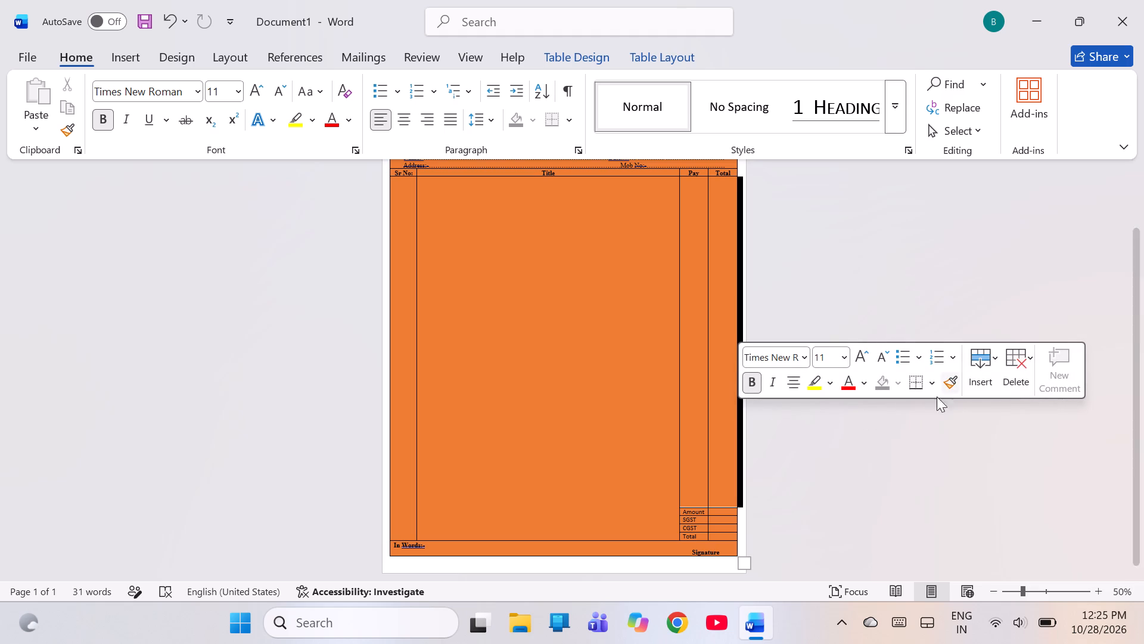
click(948, 493)
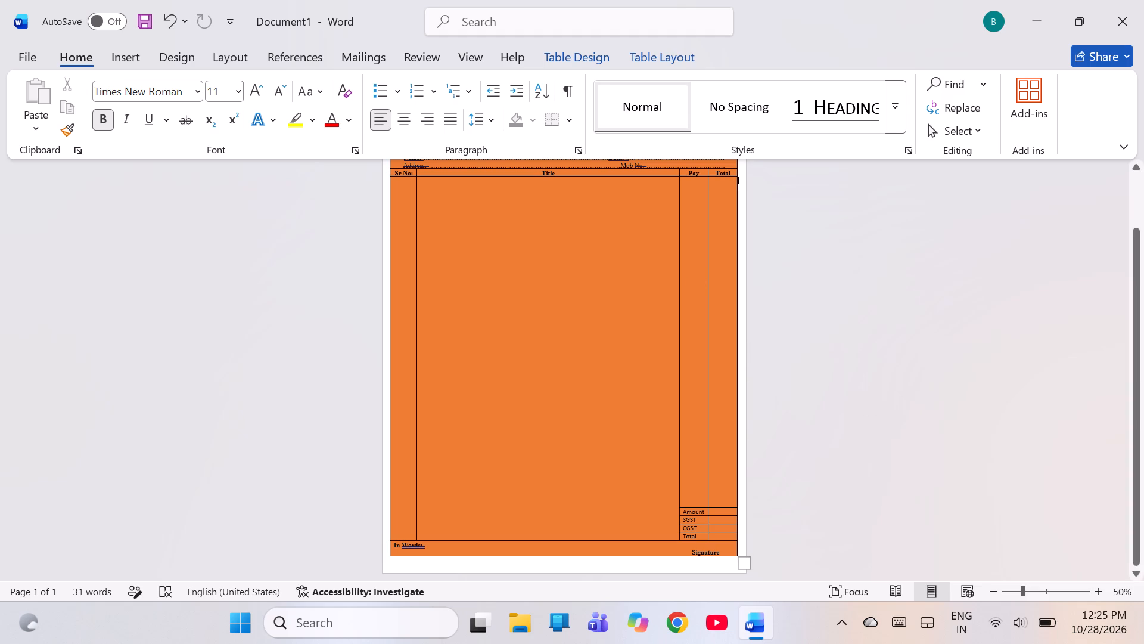
click(559, 272)
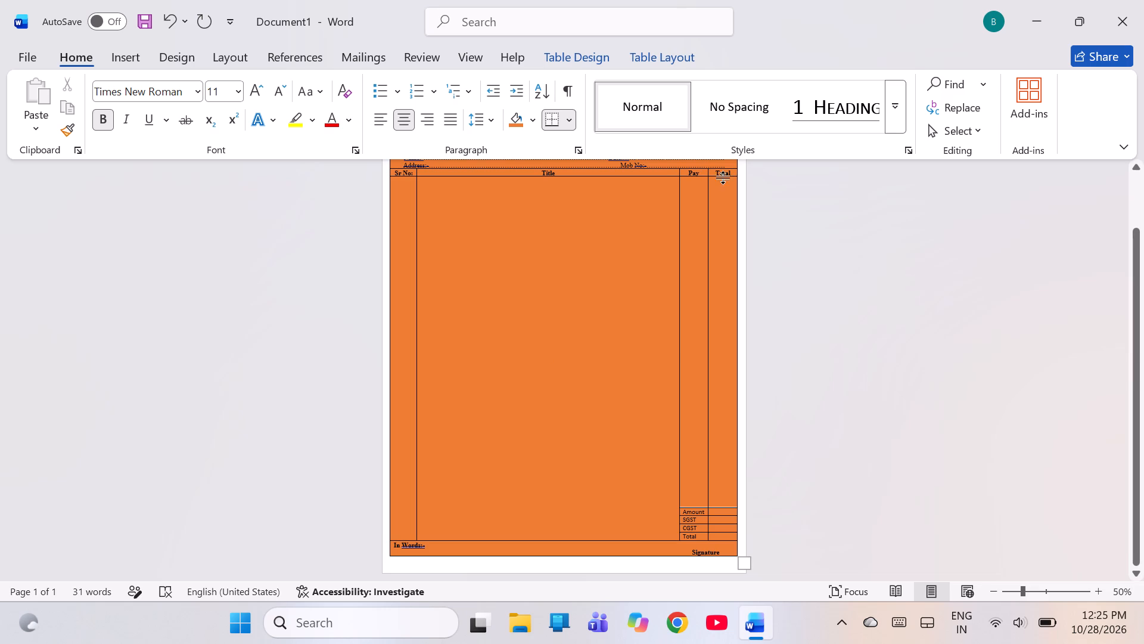
click(744, 178)
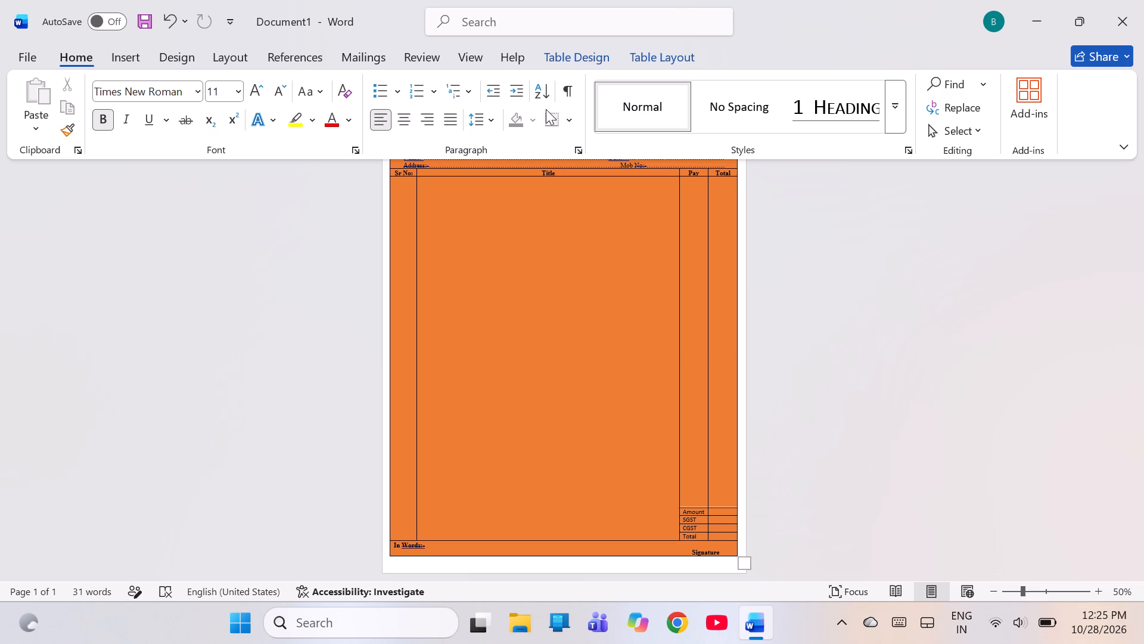
click(539, 123)
click(882, 283)
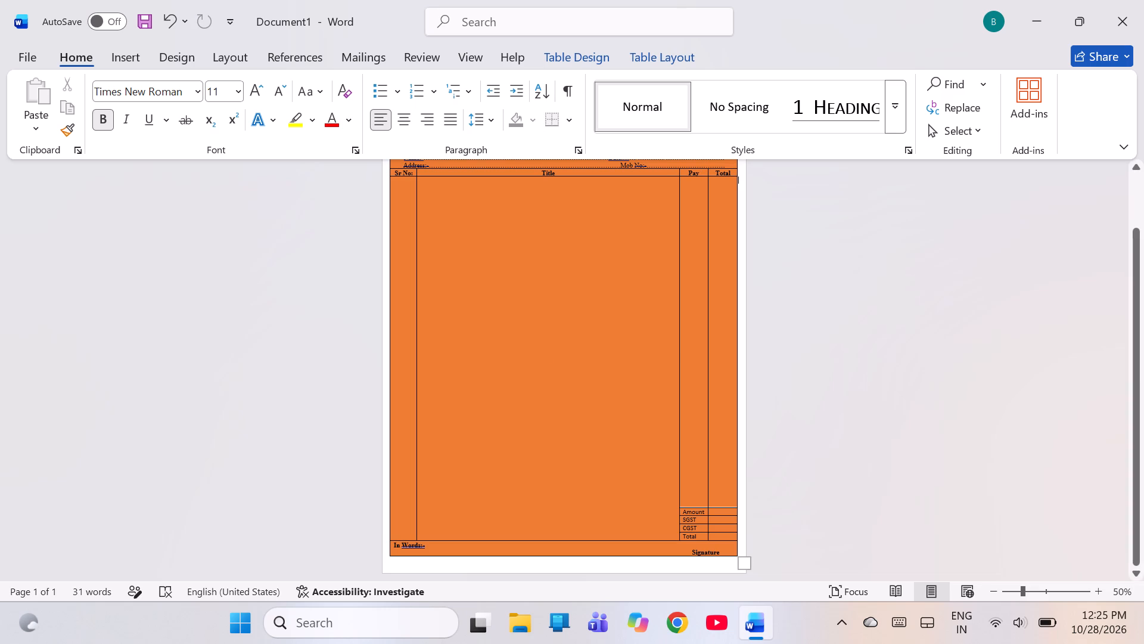
scroll(772, 274, left, 1)
ctrl+scroll(772, 274, down, 1)
ctrl+scroll(772, 274, left, 1)
ctrl+scroll(772, 274, down, 1)
ctrl+scroll(772, 274, up, 1)
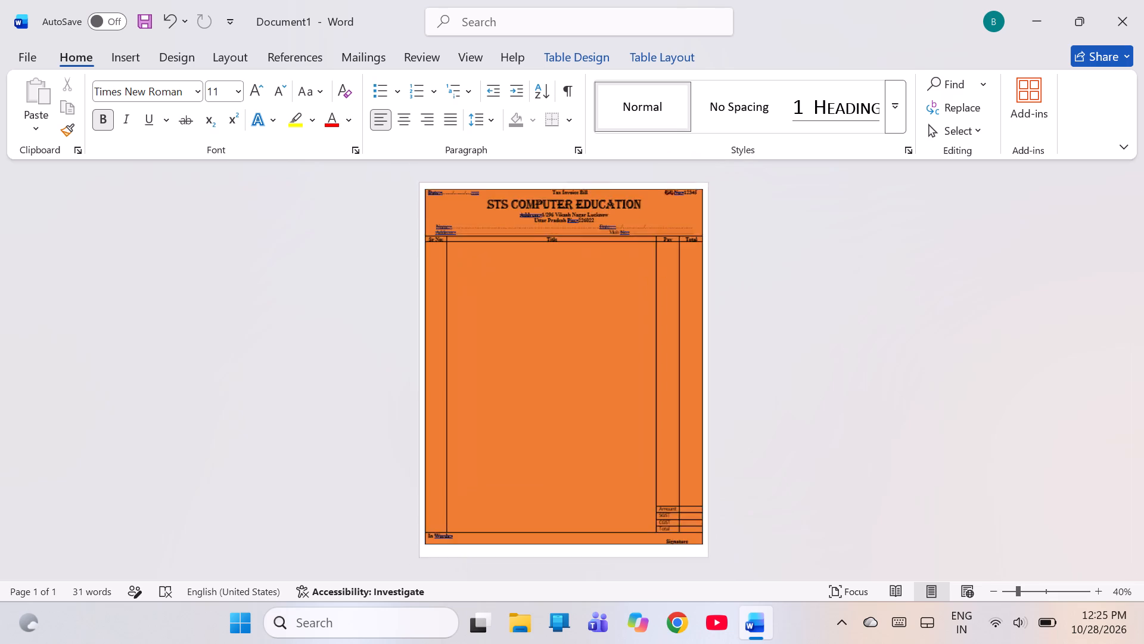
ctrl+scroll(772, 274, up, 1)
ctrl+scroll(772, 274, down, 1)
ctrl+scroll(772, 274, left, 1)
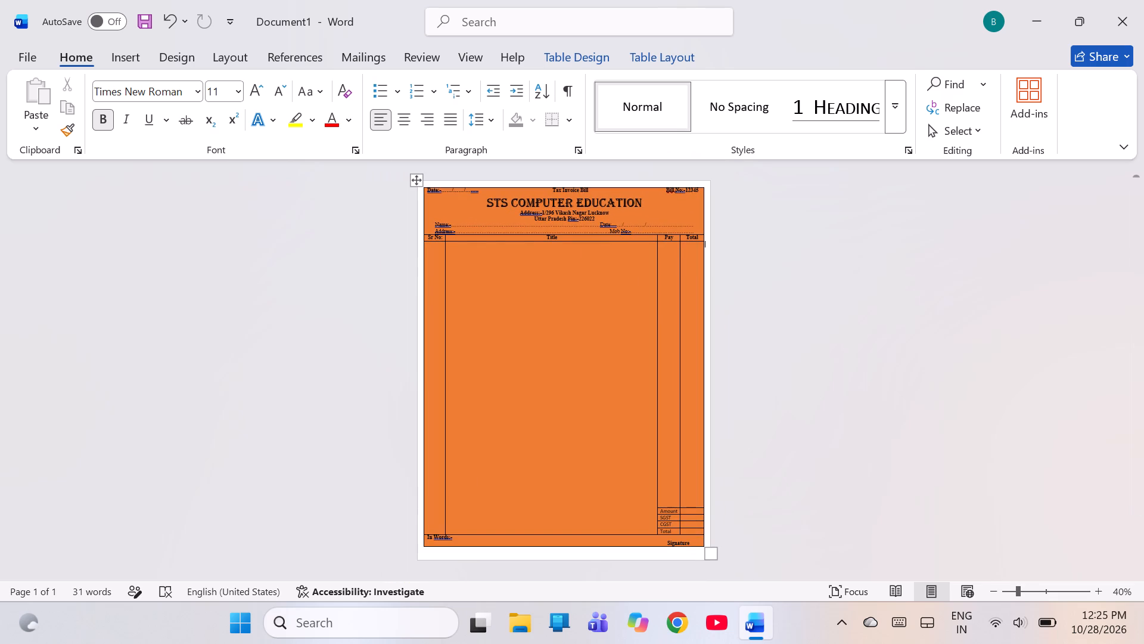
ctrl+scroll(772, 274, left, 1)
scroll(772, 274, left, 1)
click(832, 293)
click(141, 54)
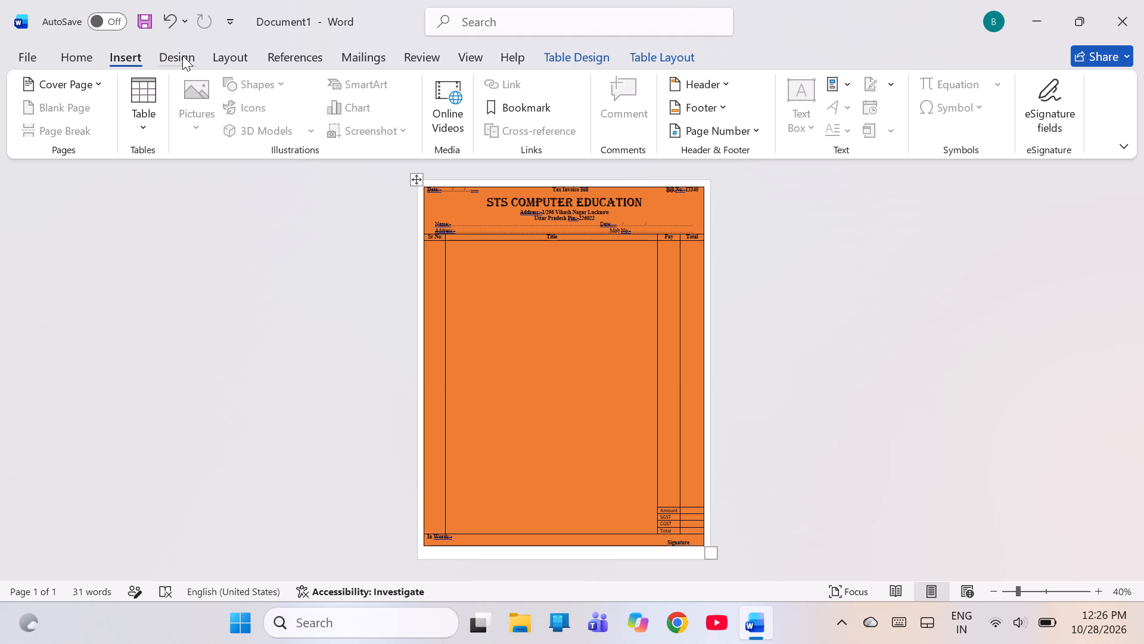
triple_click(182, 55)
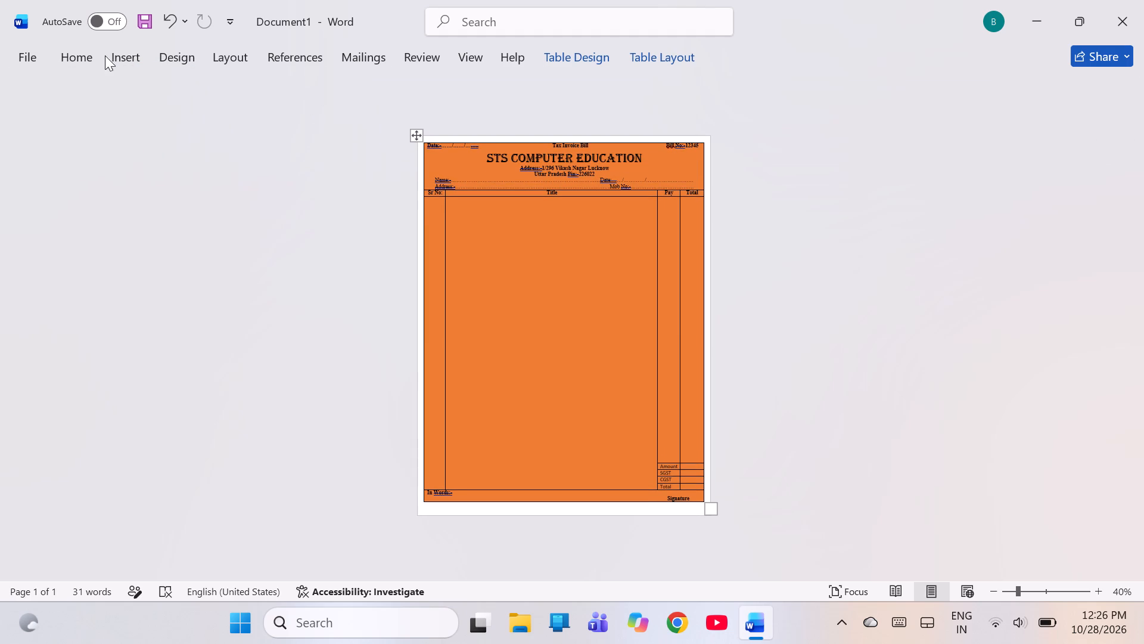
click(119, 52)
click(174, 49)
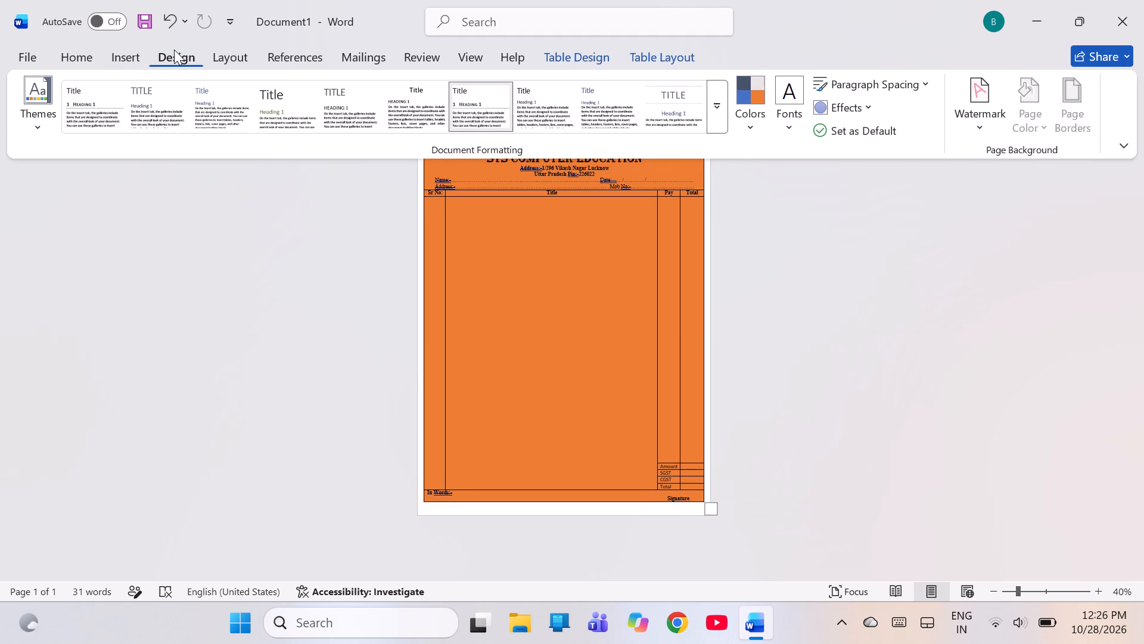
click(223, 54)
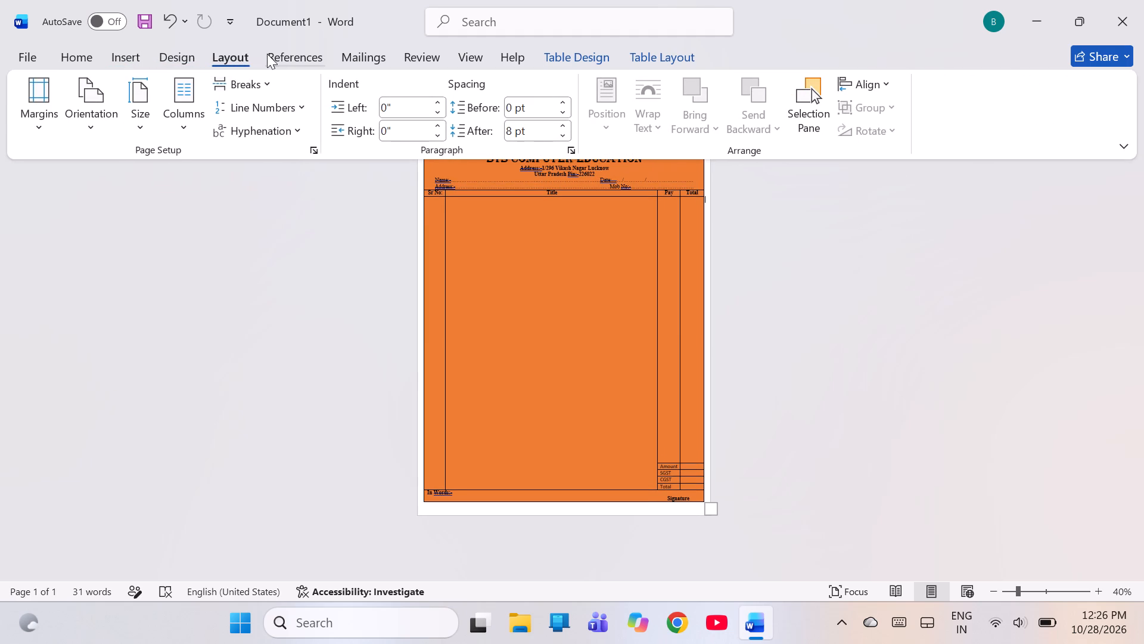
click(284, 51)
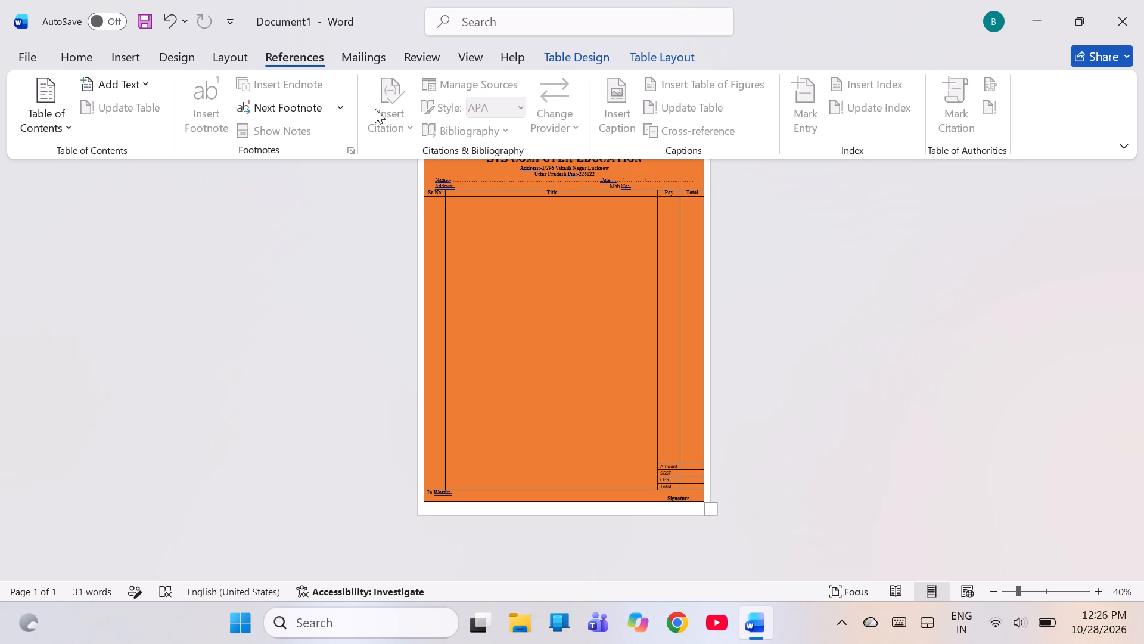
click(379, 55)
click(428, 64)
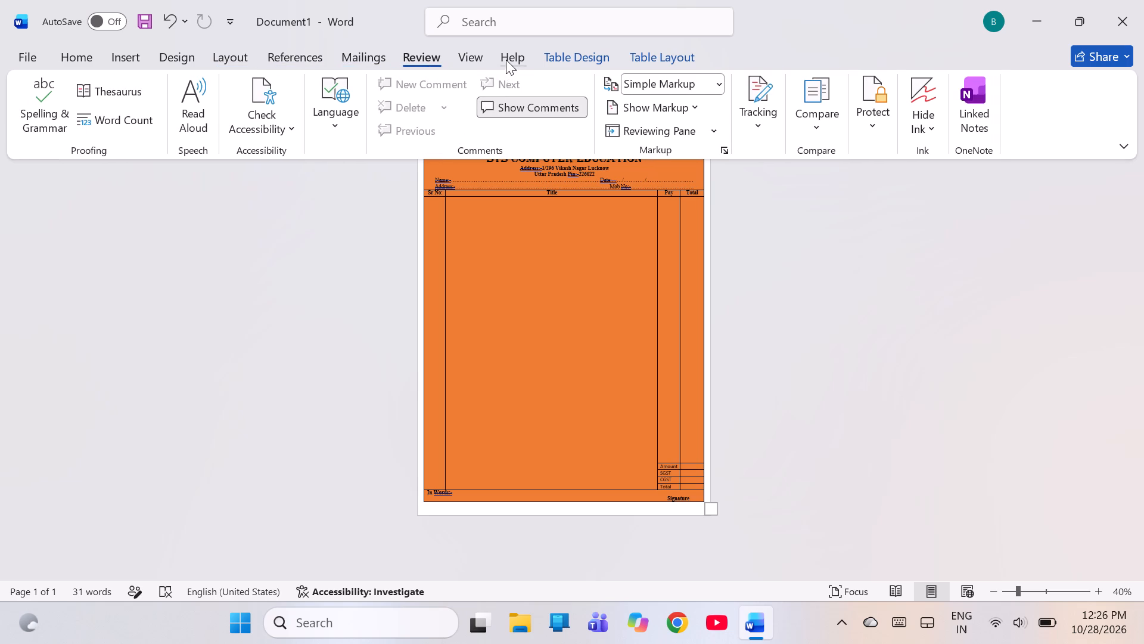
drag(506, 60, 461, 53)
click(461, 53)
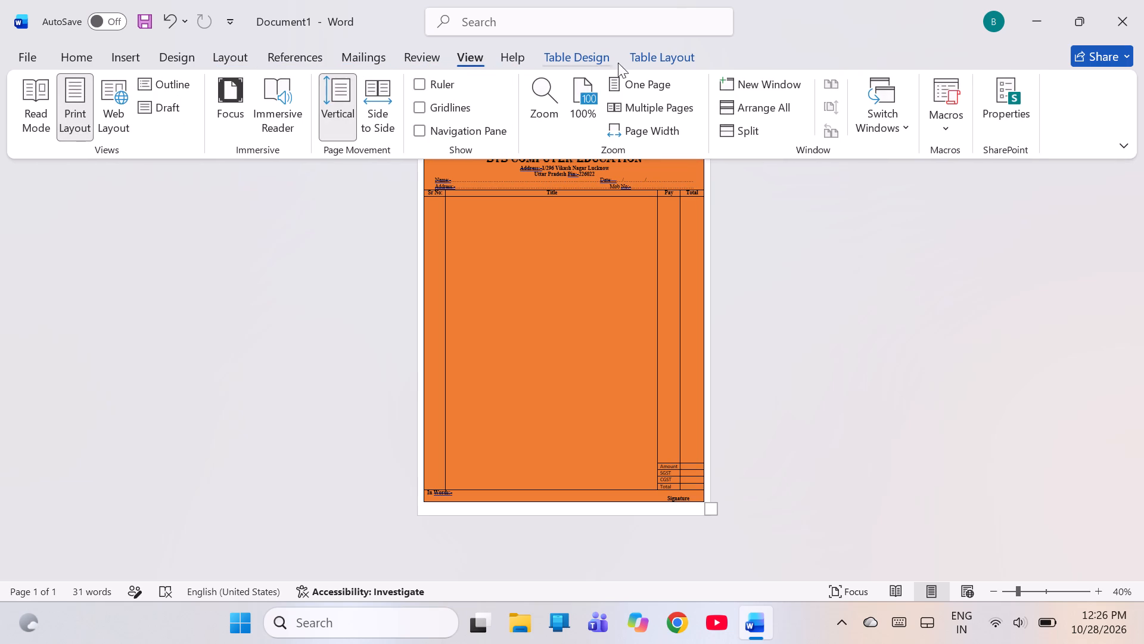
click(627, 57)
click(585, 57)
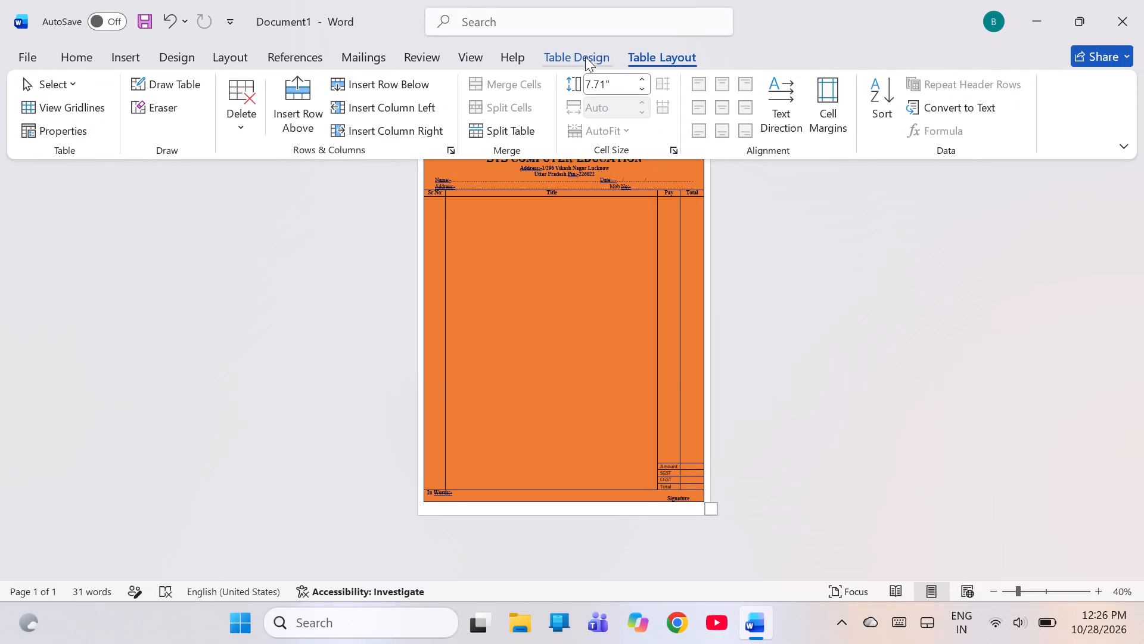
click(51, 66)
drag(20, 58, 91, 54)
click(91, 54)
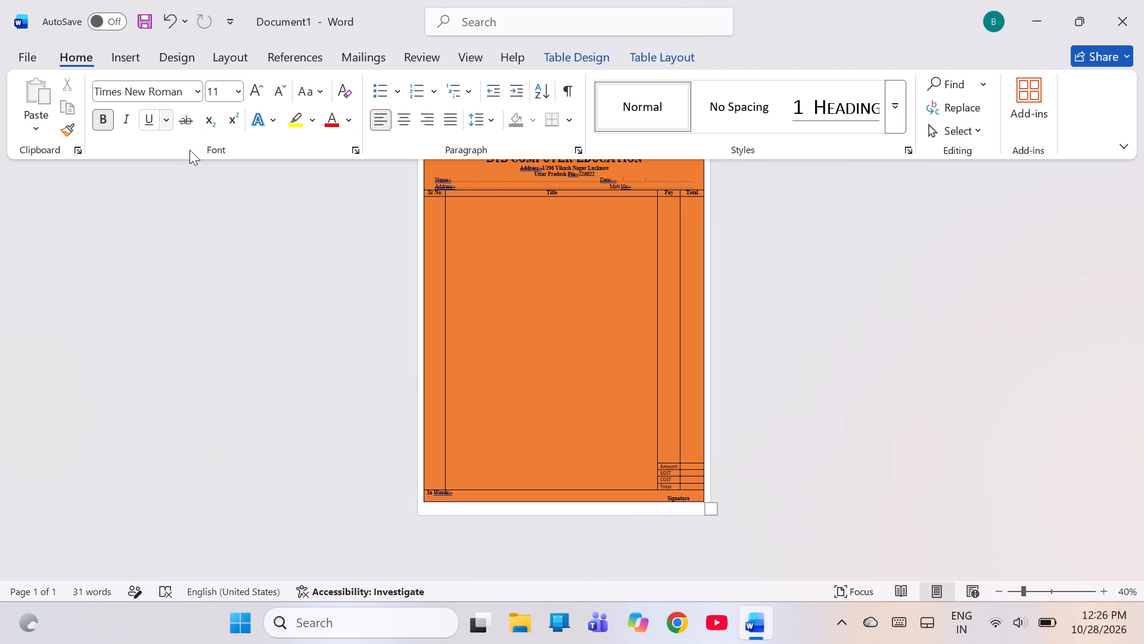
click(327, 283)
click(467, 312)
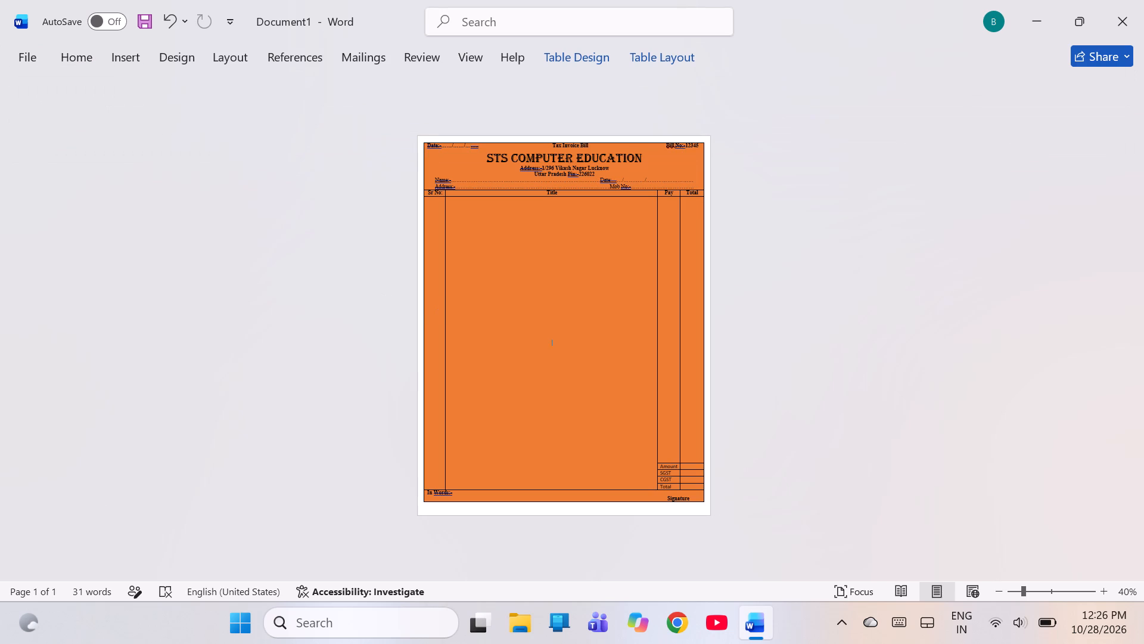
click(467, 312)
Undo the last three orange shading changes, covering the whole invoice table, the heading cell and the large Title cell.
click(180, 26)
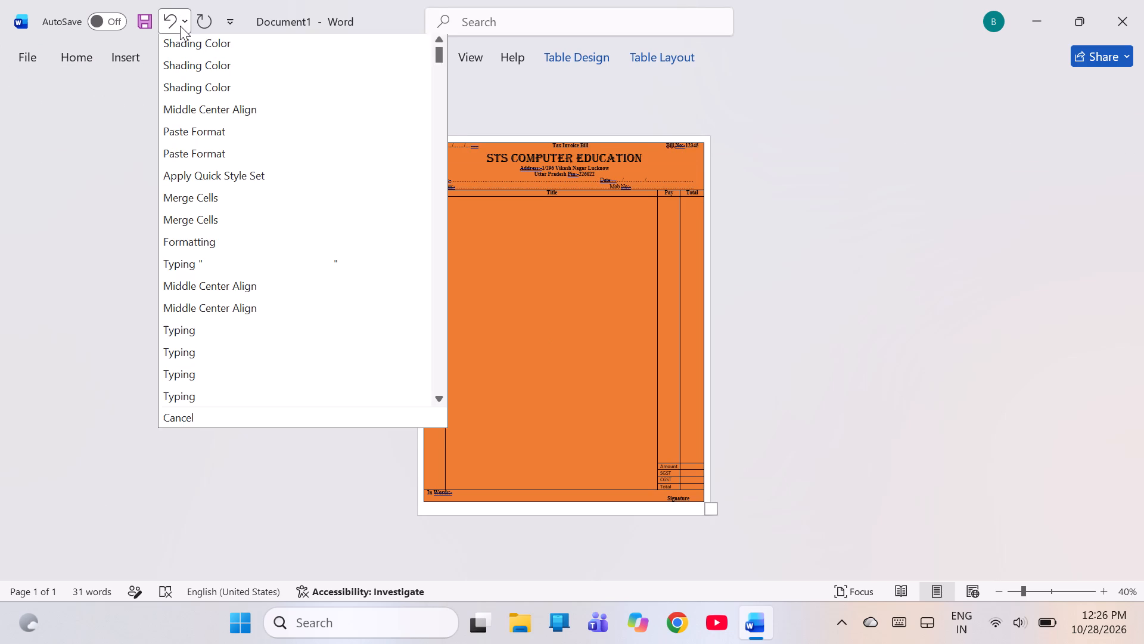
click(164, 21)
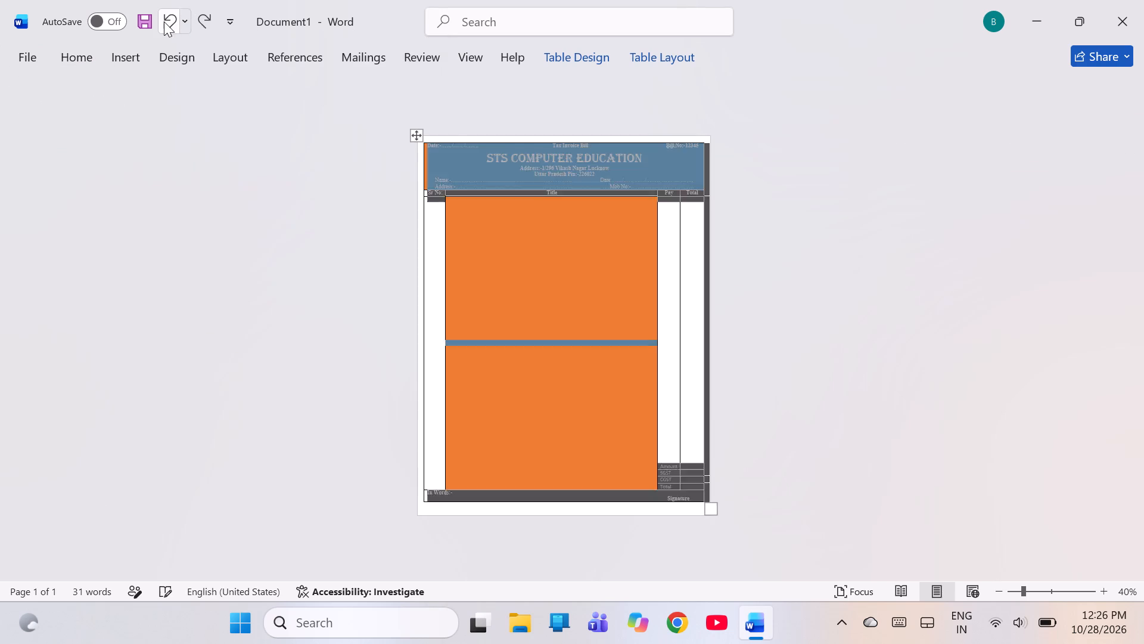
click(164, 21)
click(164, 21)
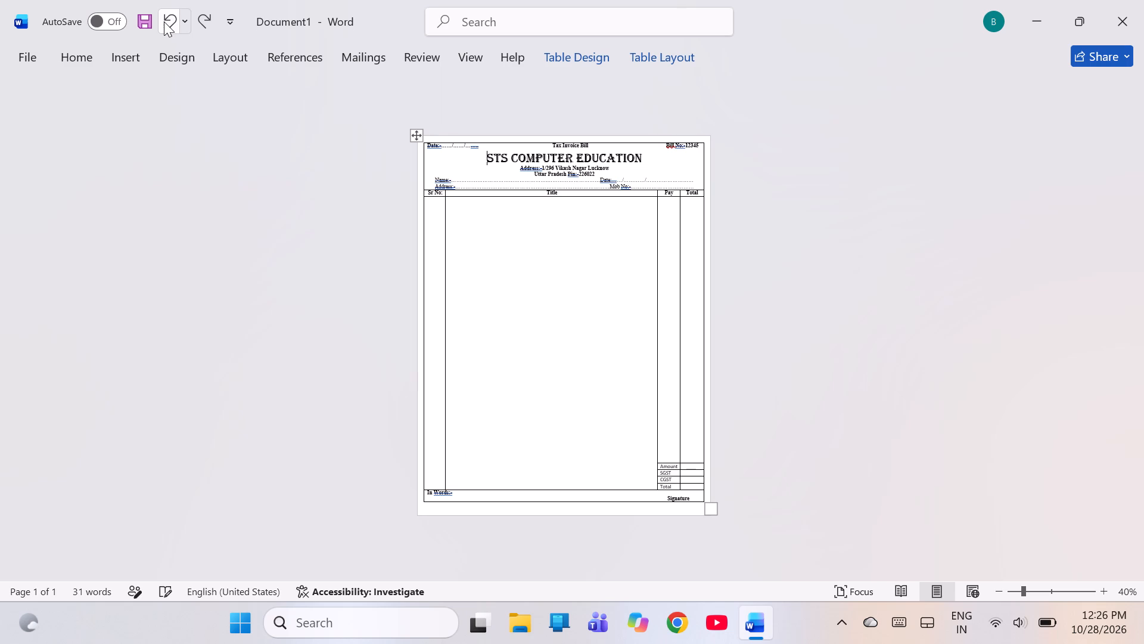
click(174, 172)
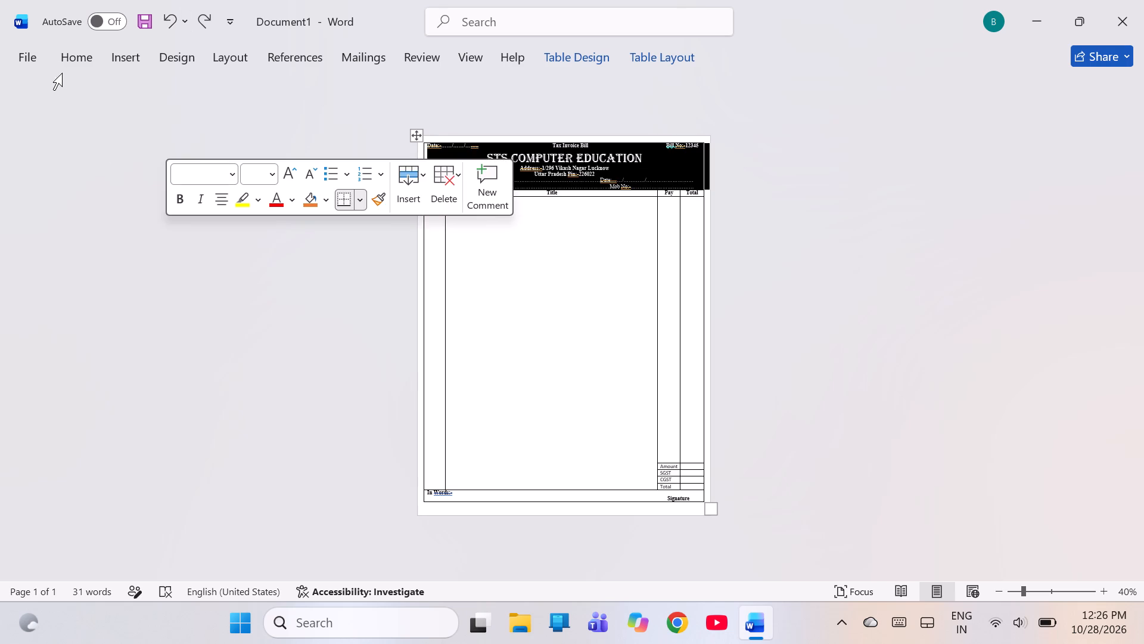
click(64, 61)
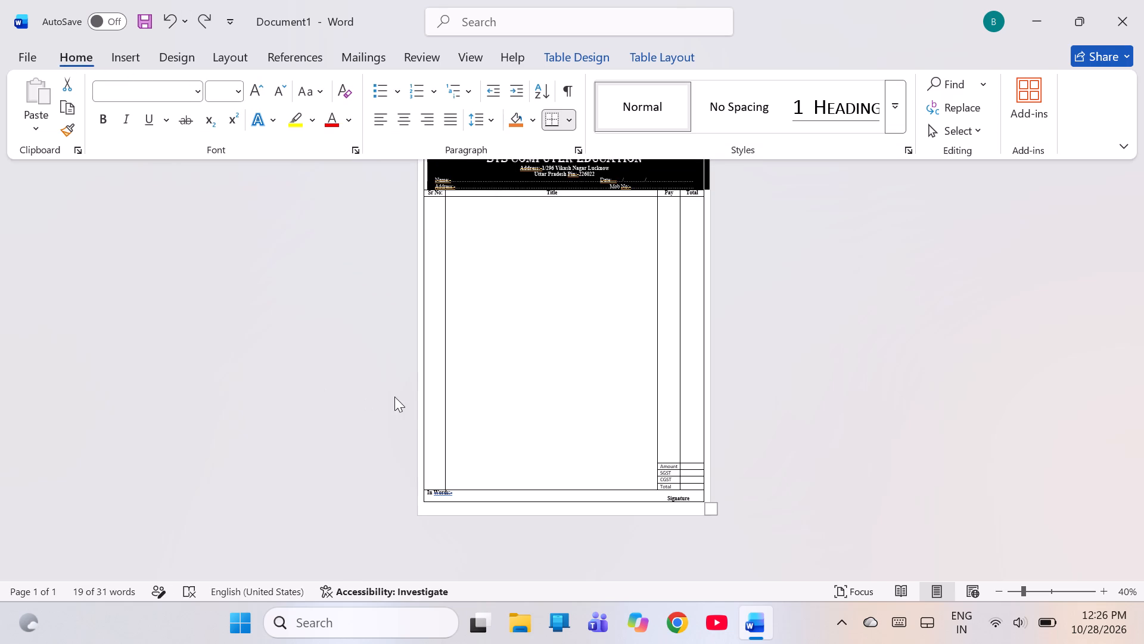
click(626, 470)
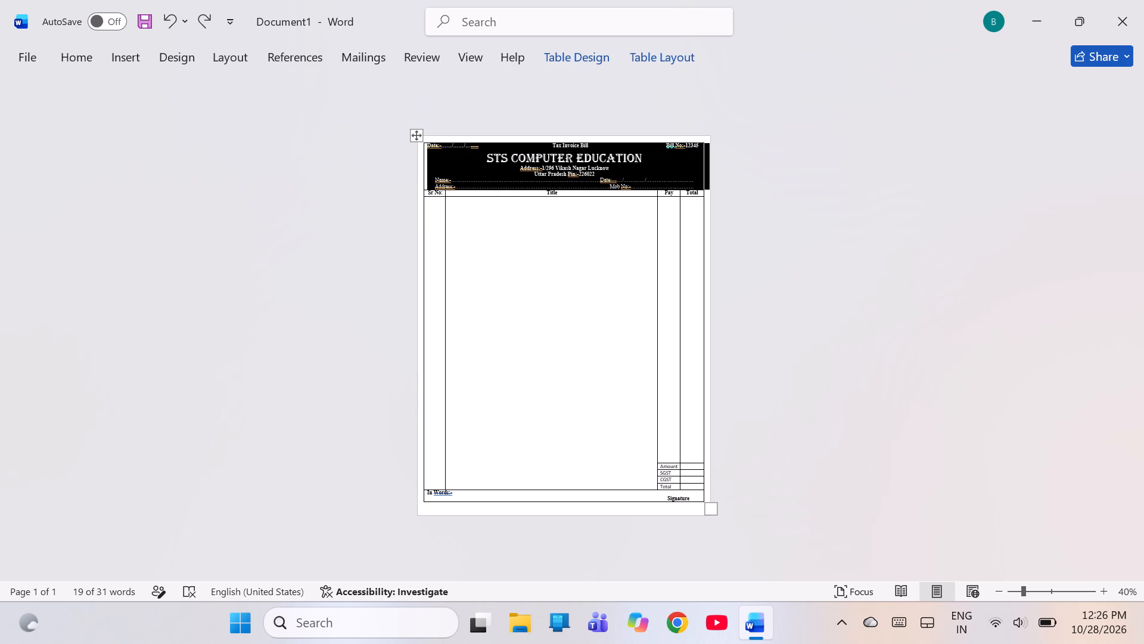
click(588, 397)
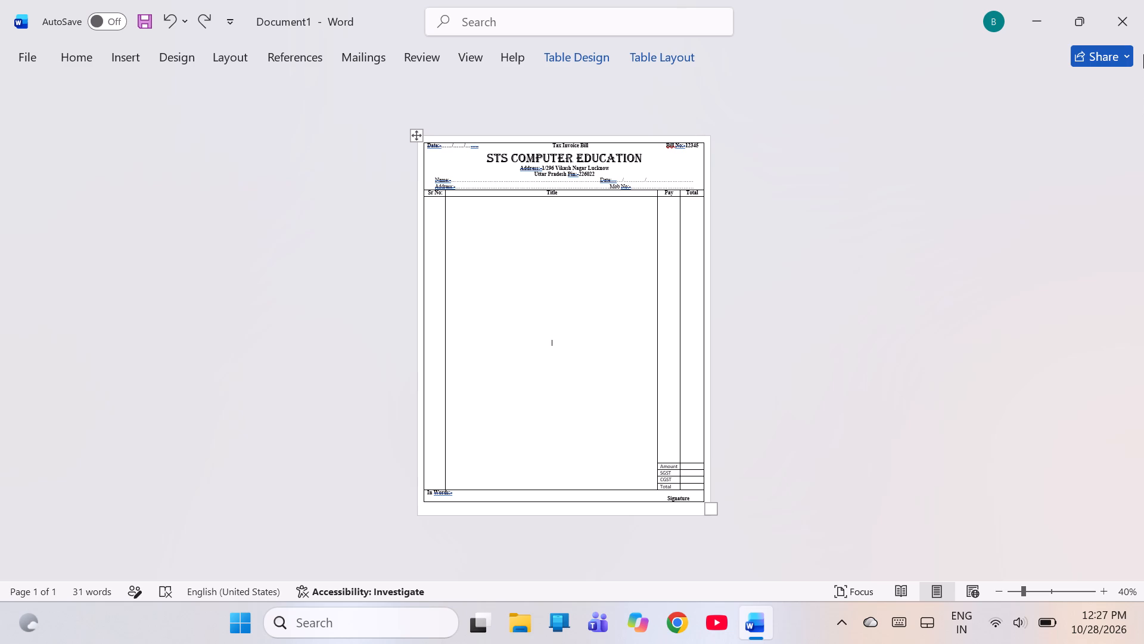
Select the whole invoice table and shade all of its cells with the orange theme color.
click(417, 138)
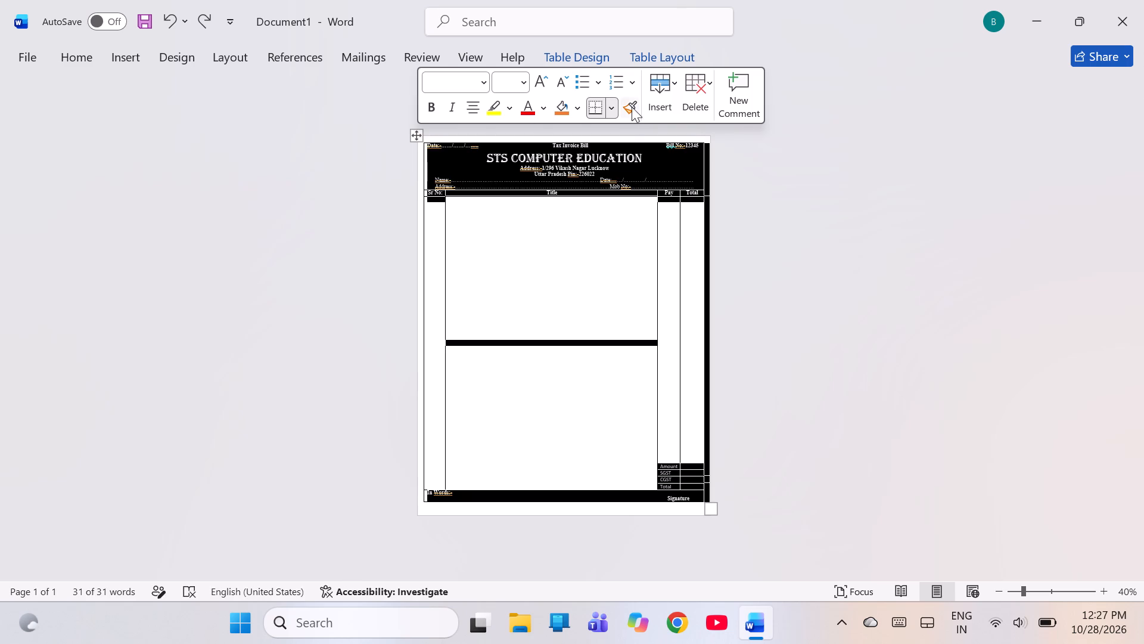
click(572, 102)
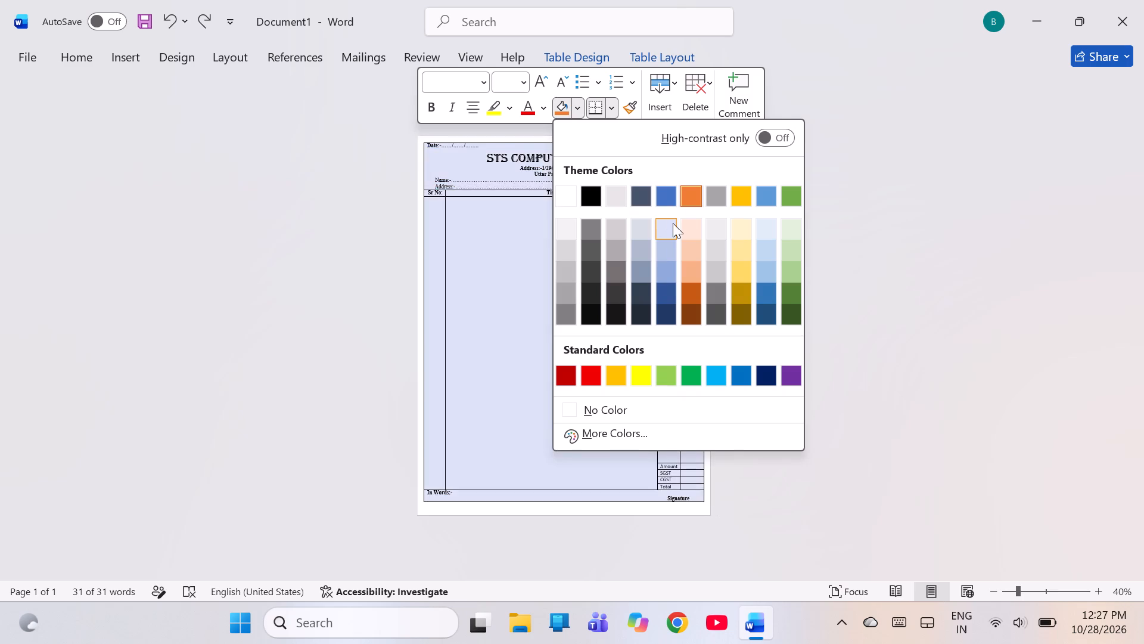
click(688, 202)
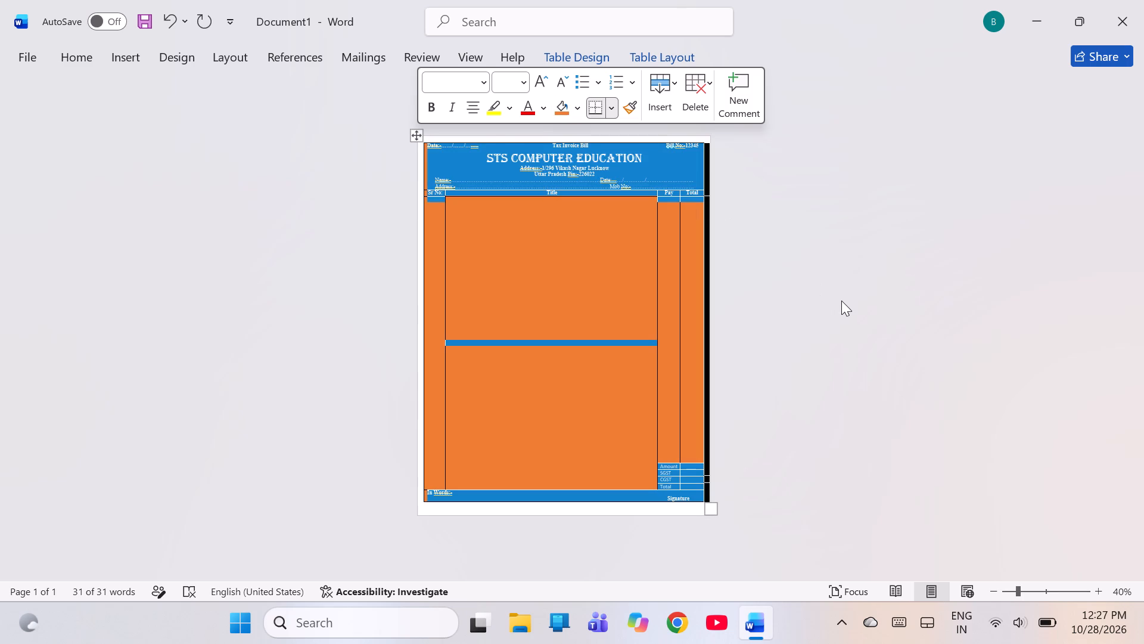
click(842, 301)
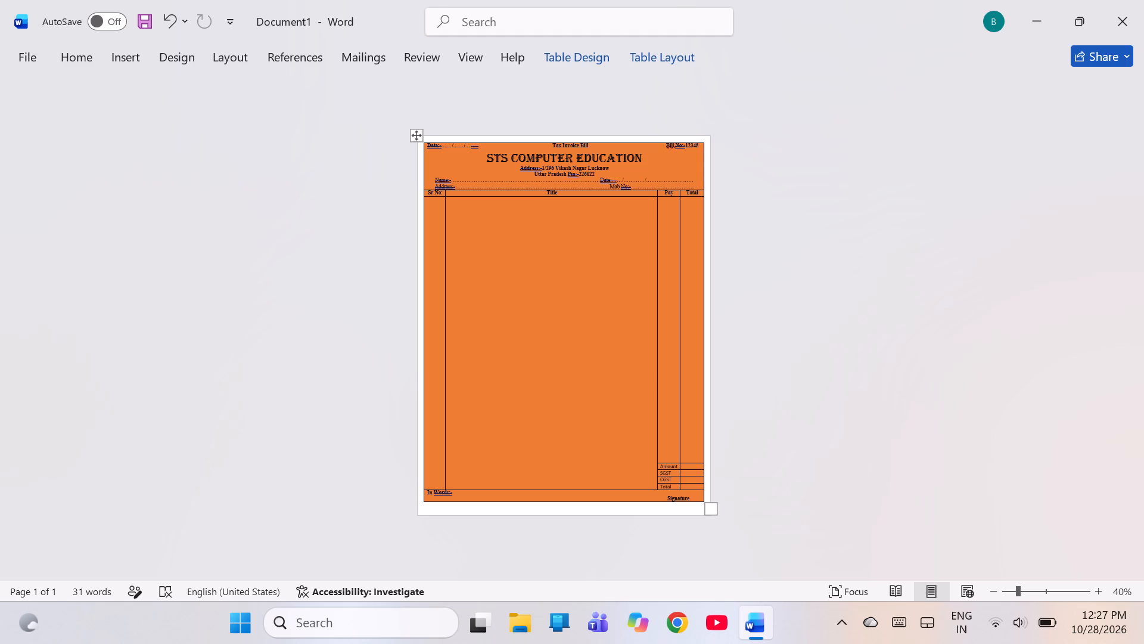
Enlarge the two address lines under the STS Computer Education heading to 18 pt.
double_click(521, 166)
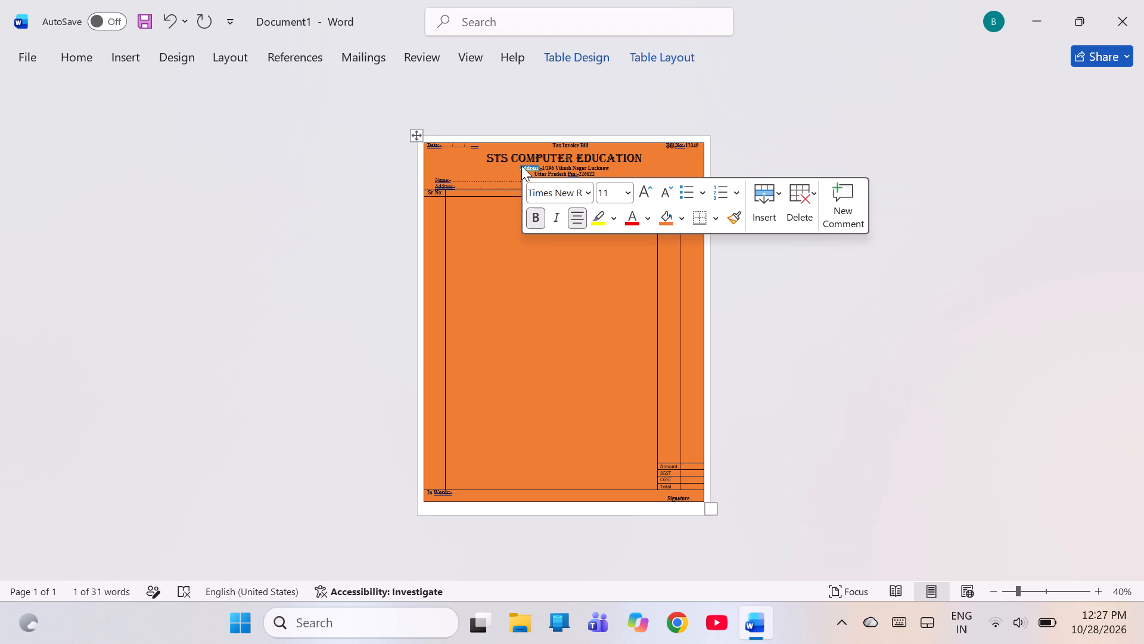
click(514, 166)
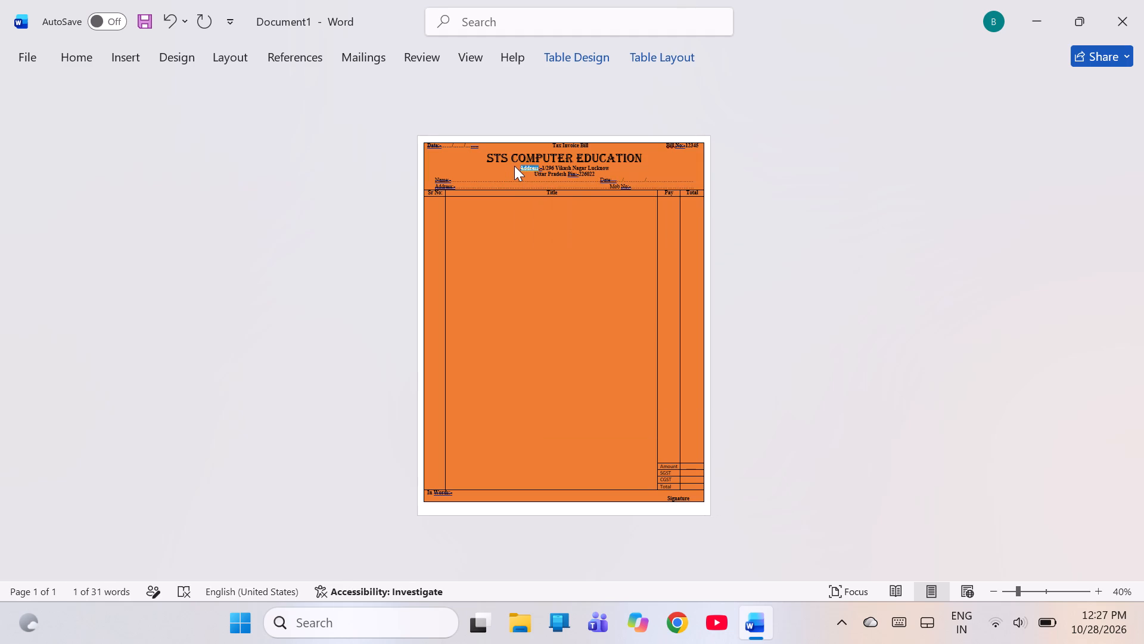
click(514, 166)
drag(514, 166, 588, 168)
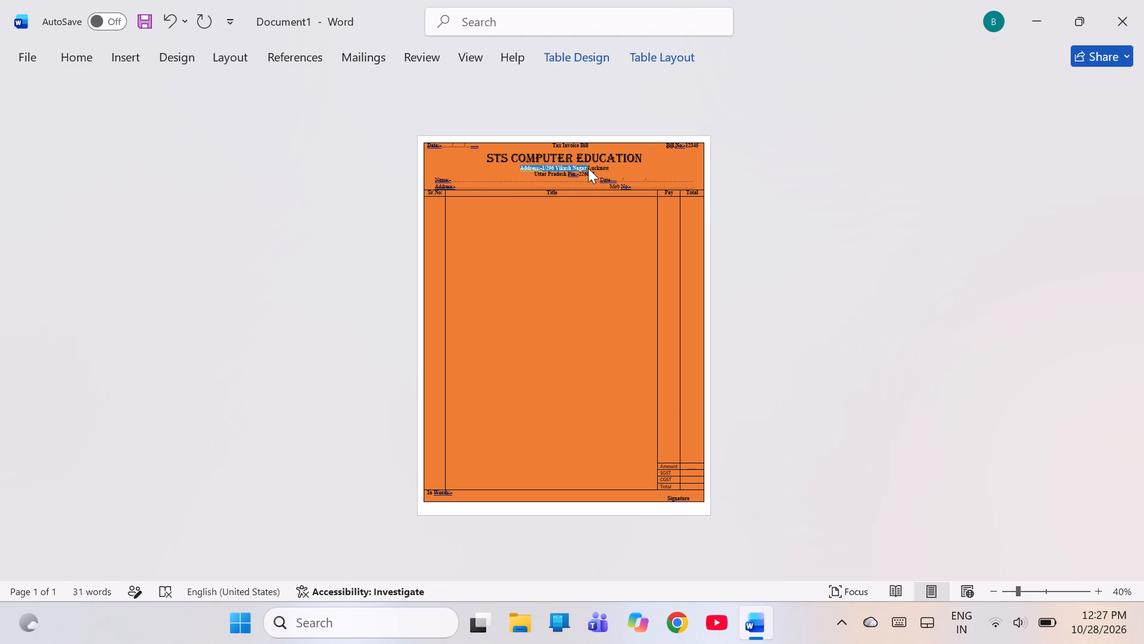
drag(588, 168, 603, 175)
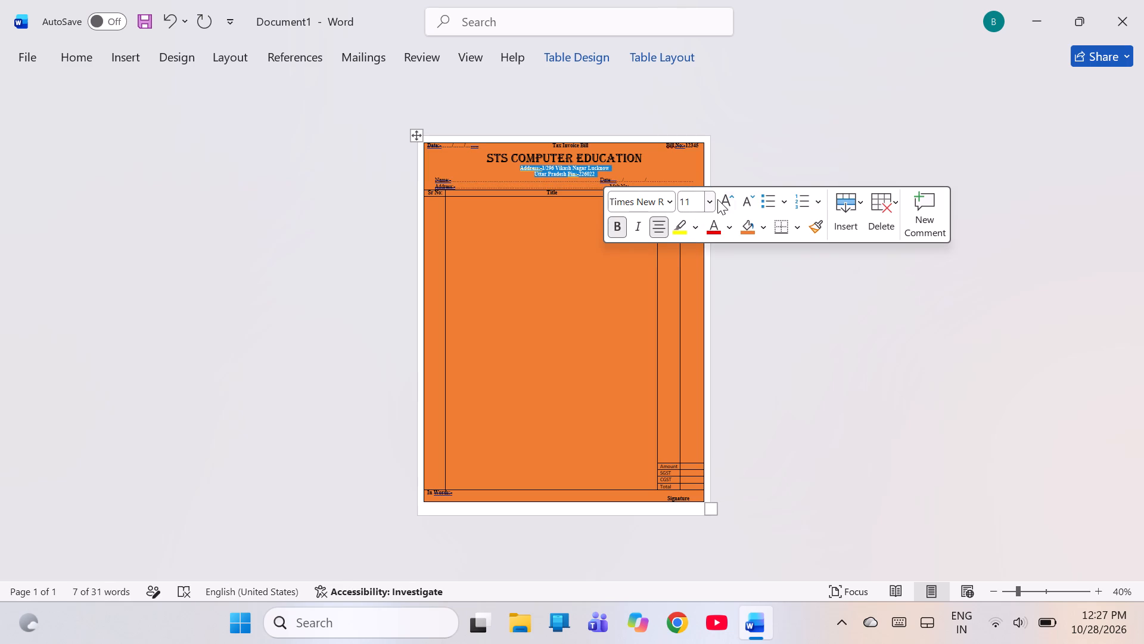
click(722, 199)
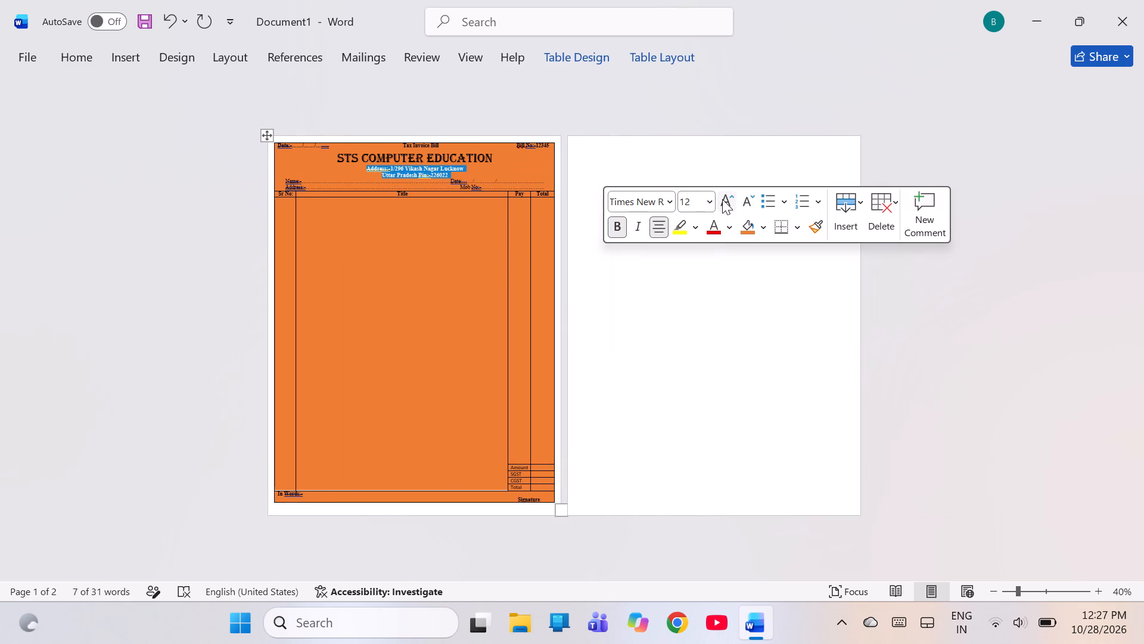
click(722, 199)
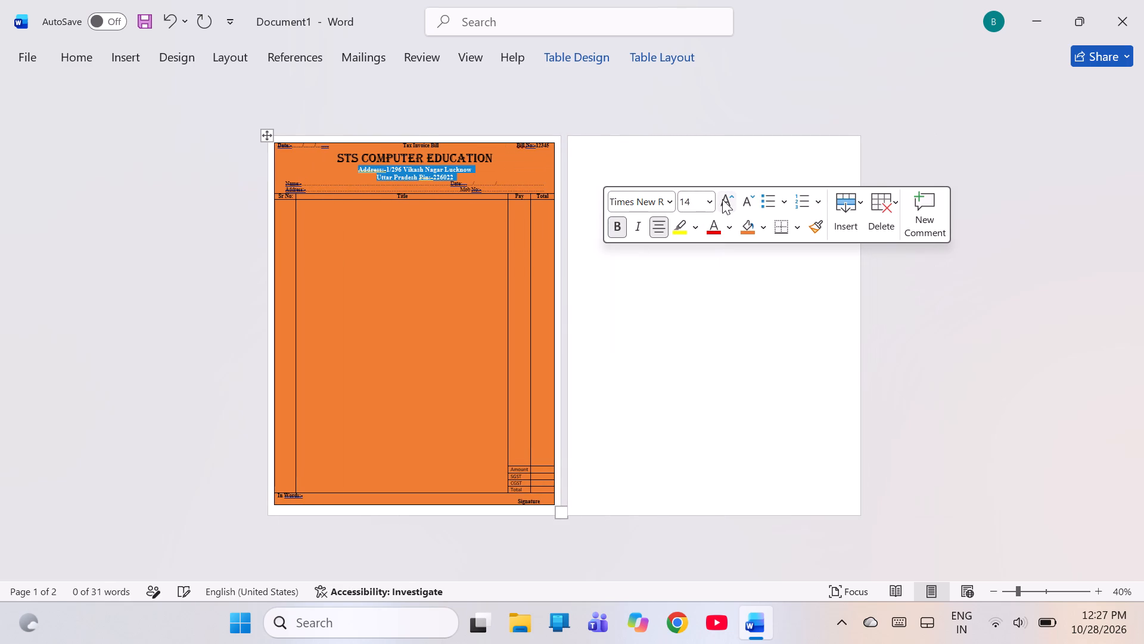
click(722, 199)
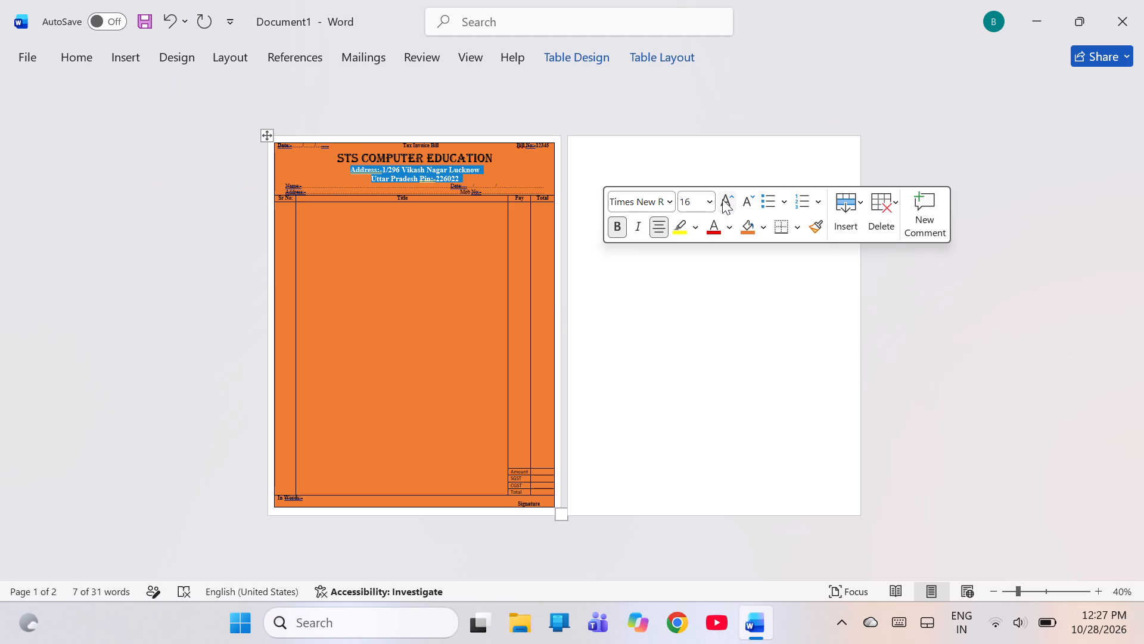
click(722, 199)
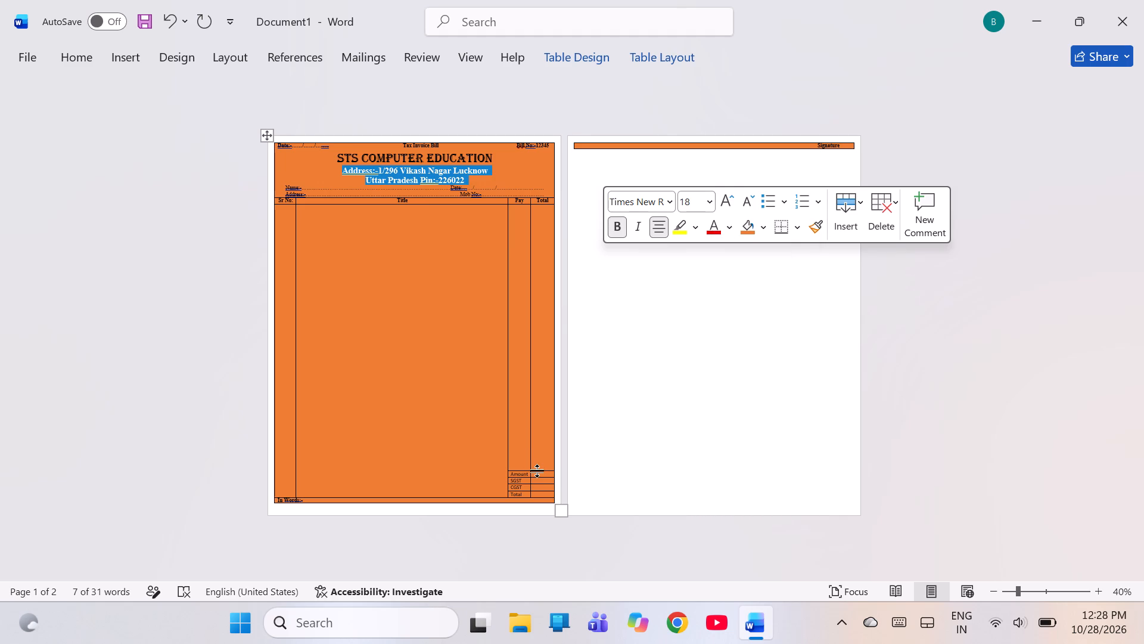
Shorten the large empty item row by raising its lower border above Amount, so the invoice fits on one page.
drag(537, 470, 537, 462)
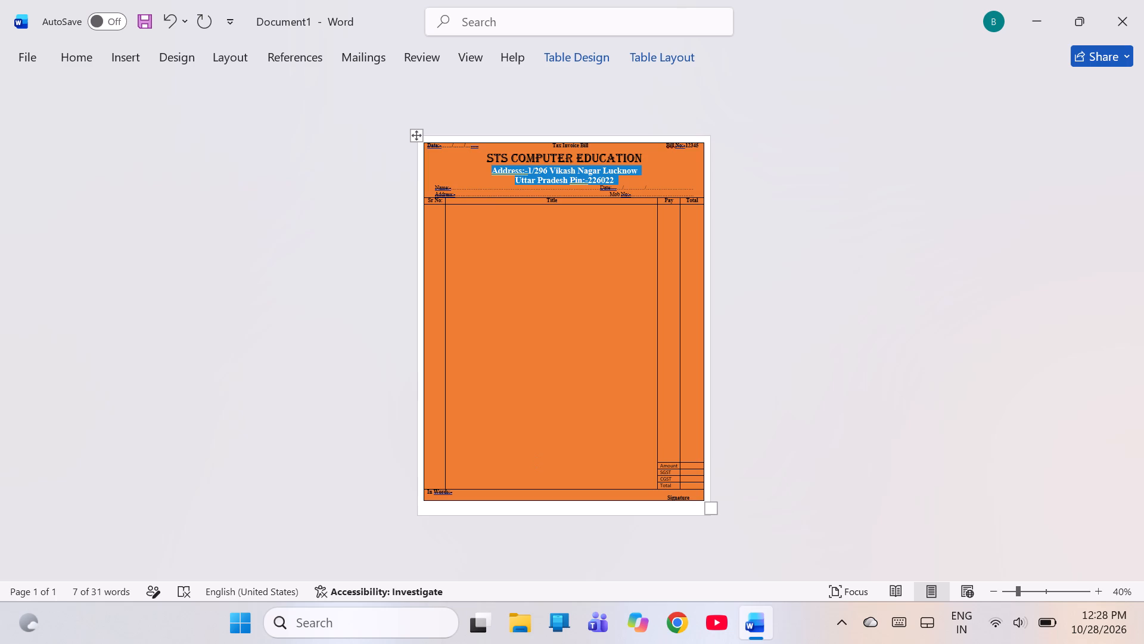
click(785, 381)
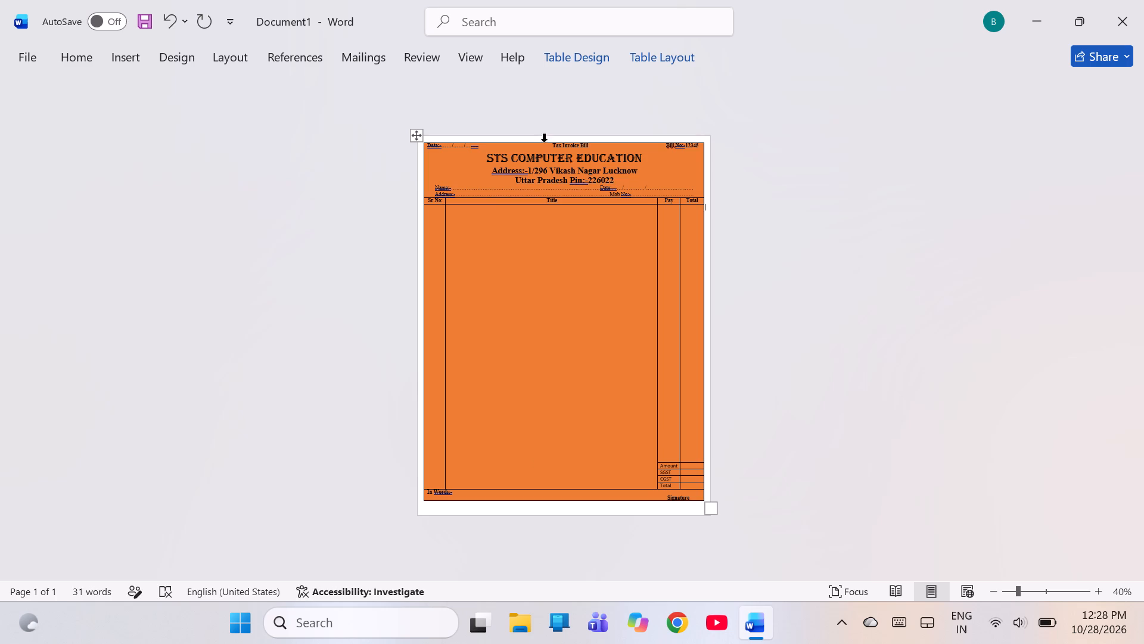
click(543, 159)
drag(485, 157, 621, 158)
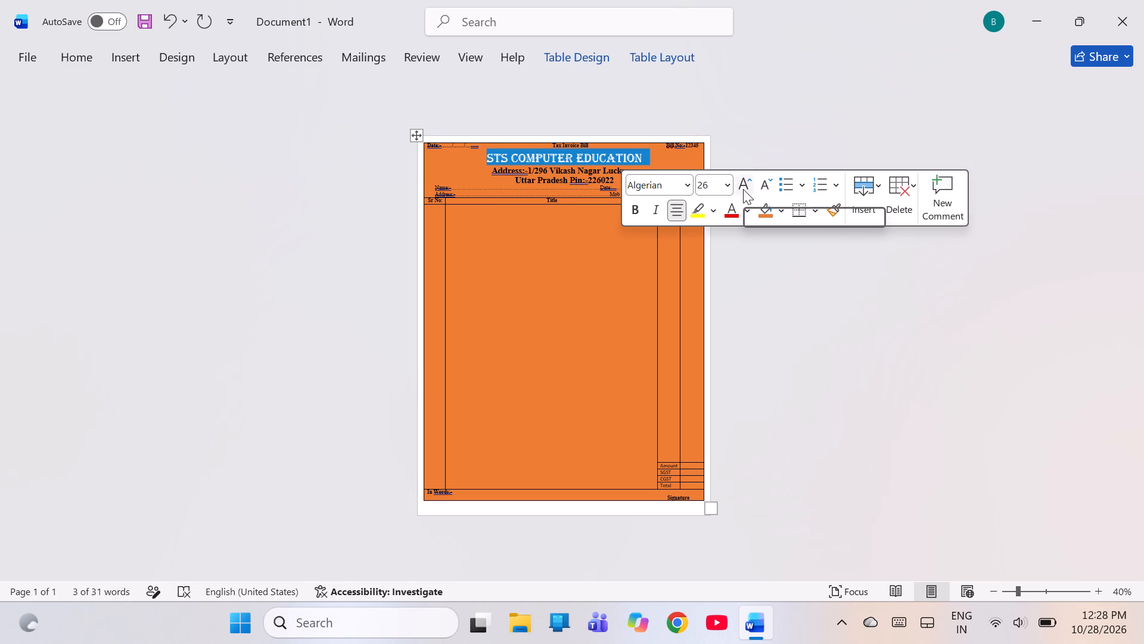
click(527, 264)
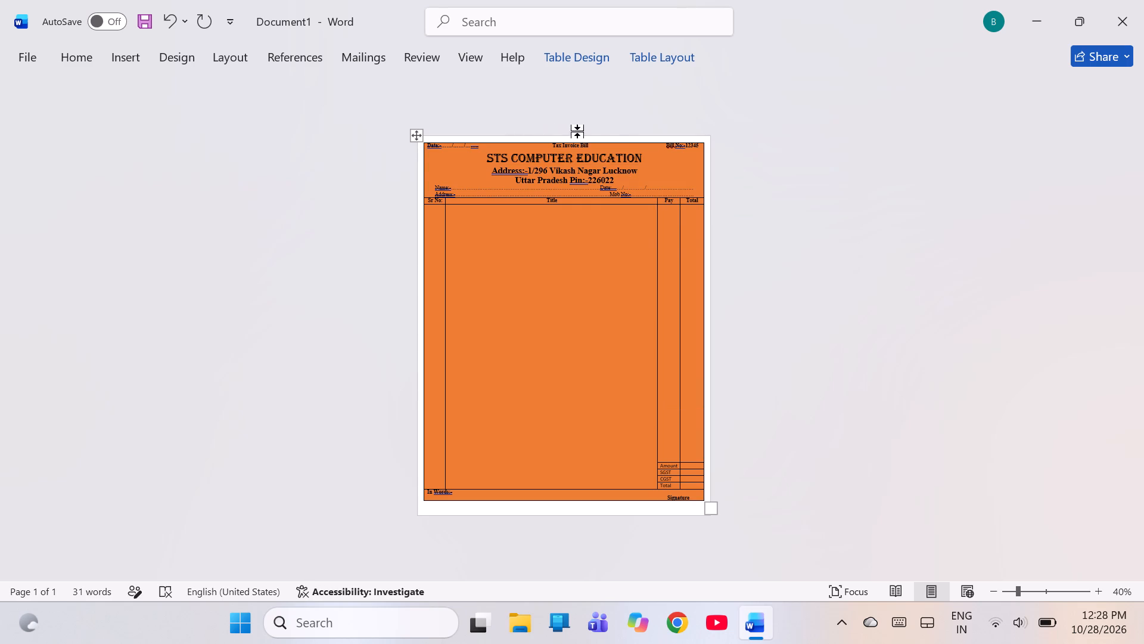
Enlarge the top line with Date, Tax Invoice Bill and Bill No. to 14 pt.
drag(701, 145, 429, 142)
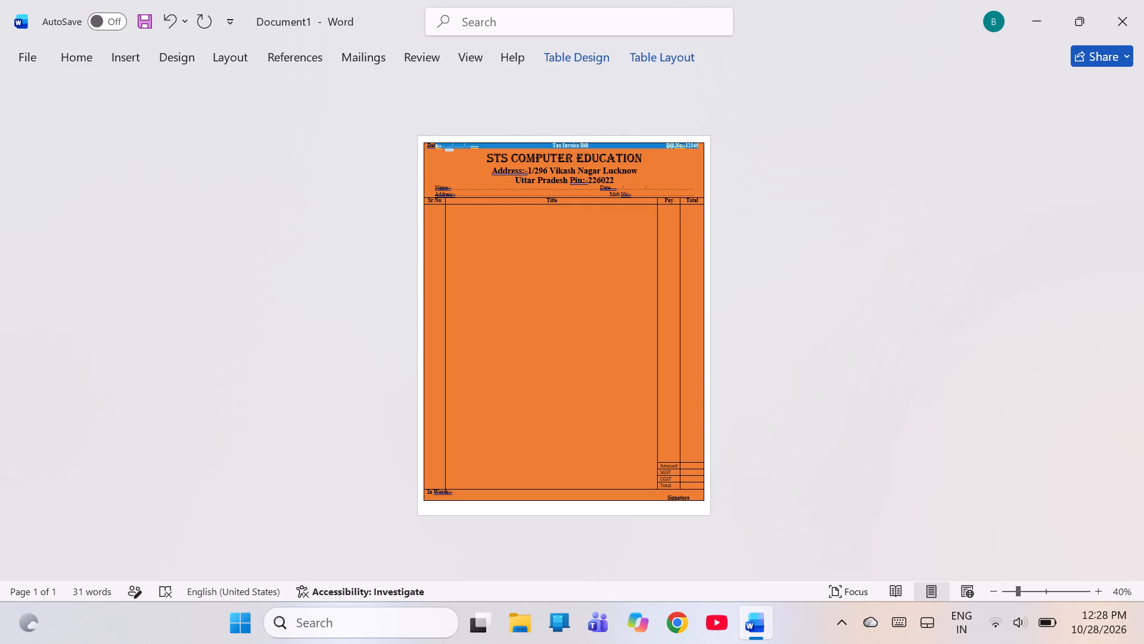
drag(429, 142, 424, 142)
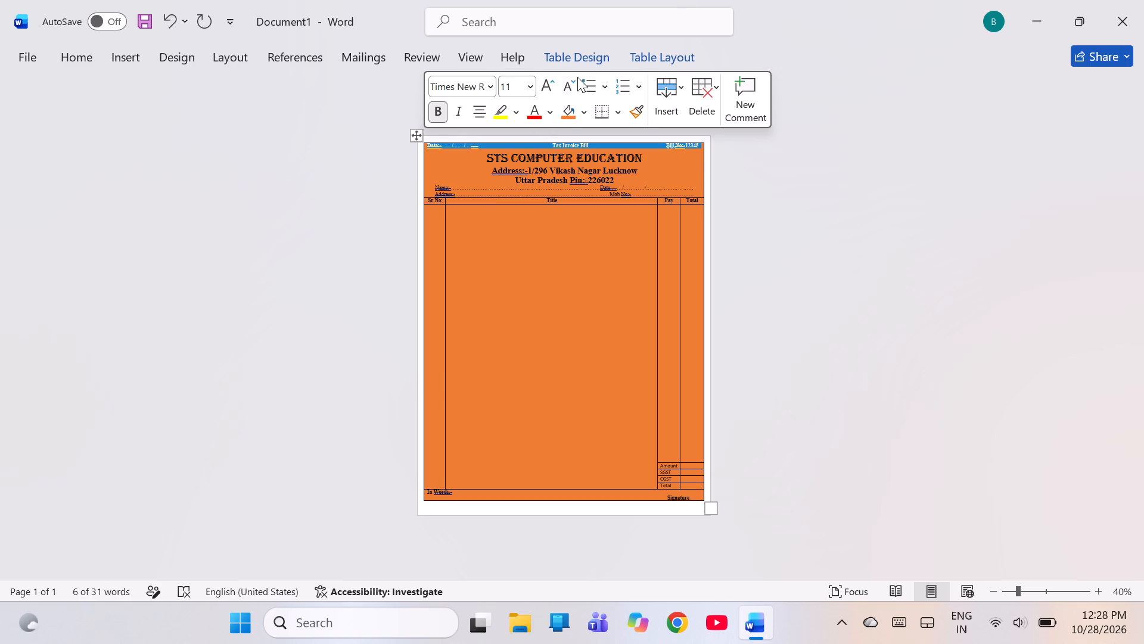
click(546, 83)
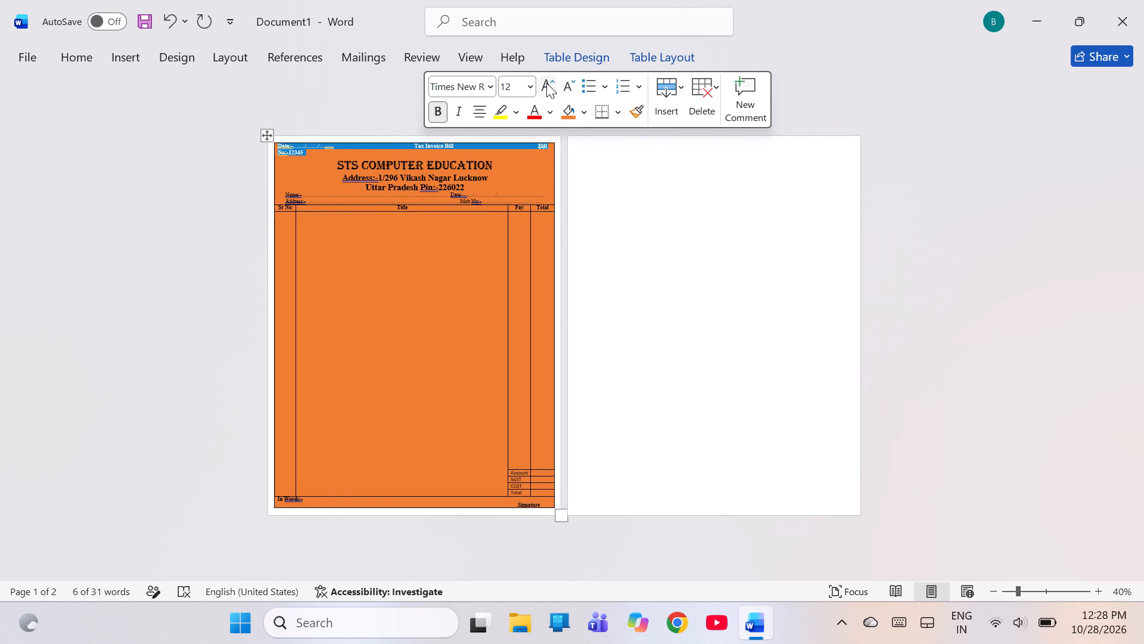
click(546, 83)
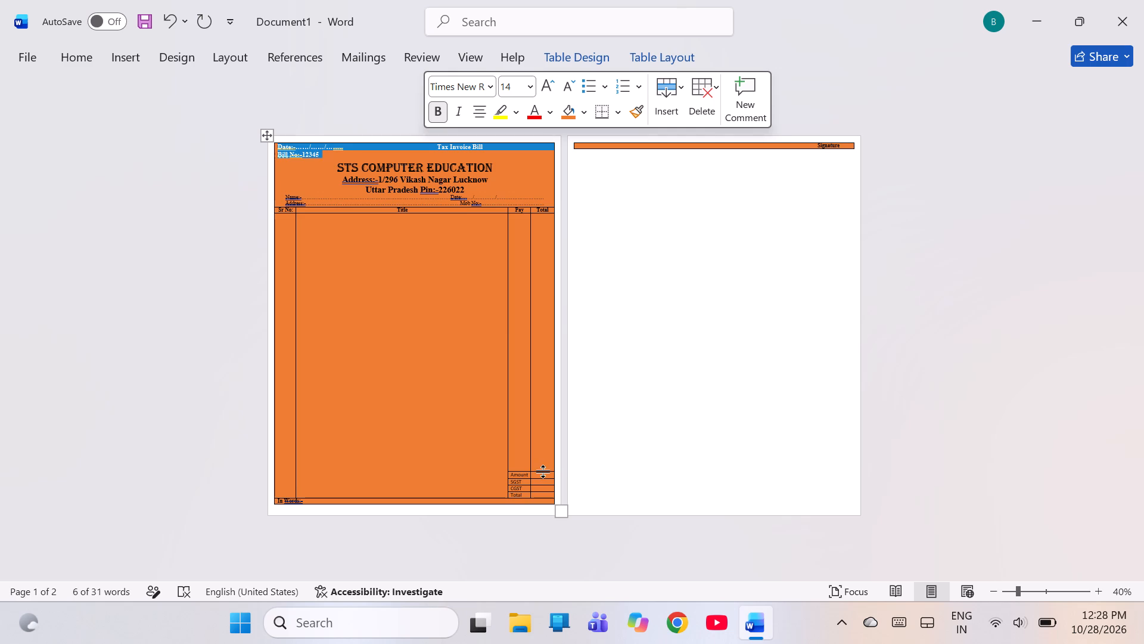
Shorten the large empty item row by raising its lower border above Amount, so the invoice fits on one page.
drag(543, 471, 512, 461)
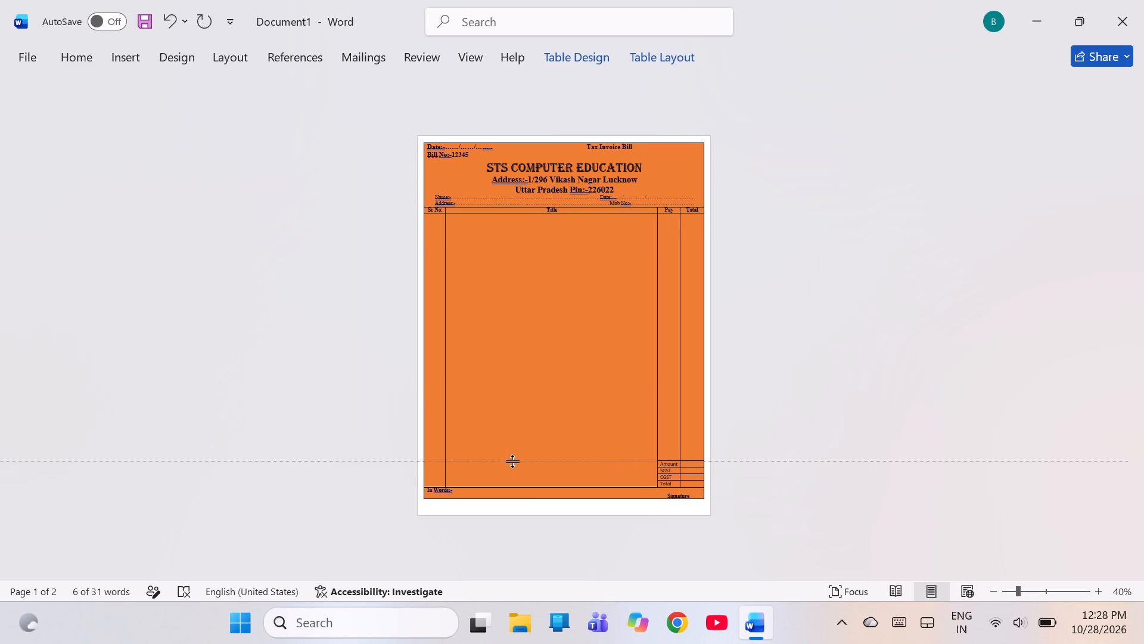
drag(512, 461, 512, 462)
drag(556, 336, 558, 218)
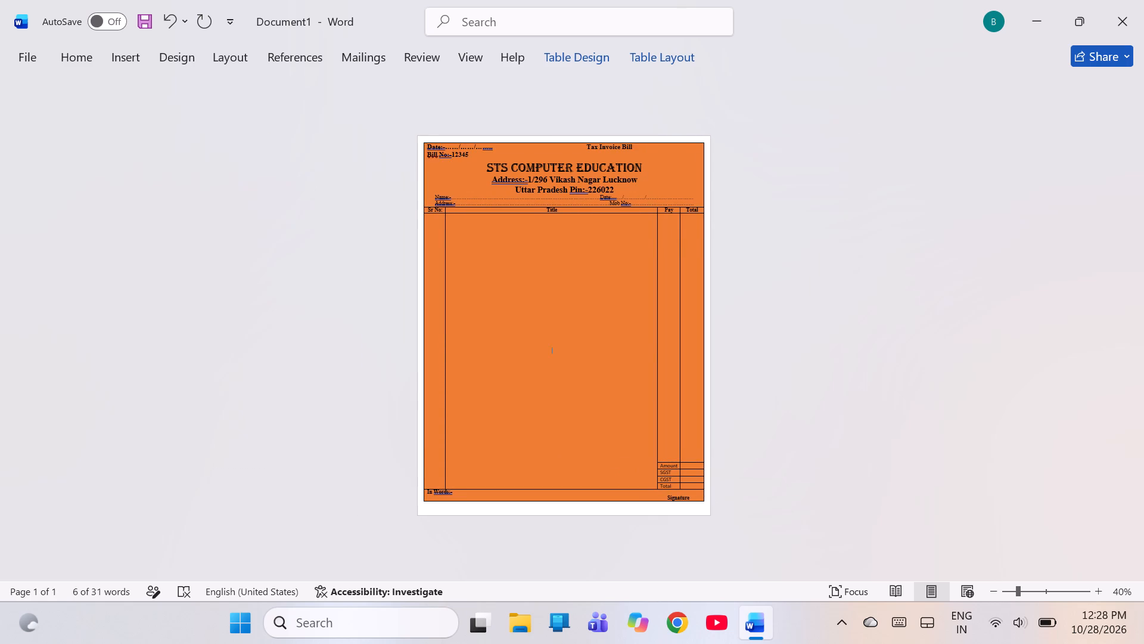
drag(558, 218, 554, 165)
Delete the extra spaces between the date and Tax Invoice Bill and trim the date's trailing dots, so Bill No.:-12345 fits on the top line.
click(561, 147)
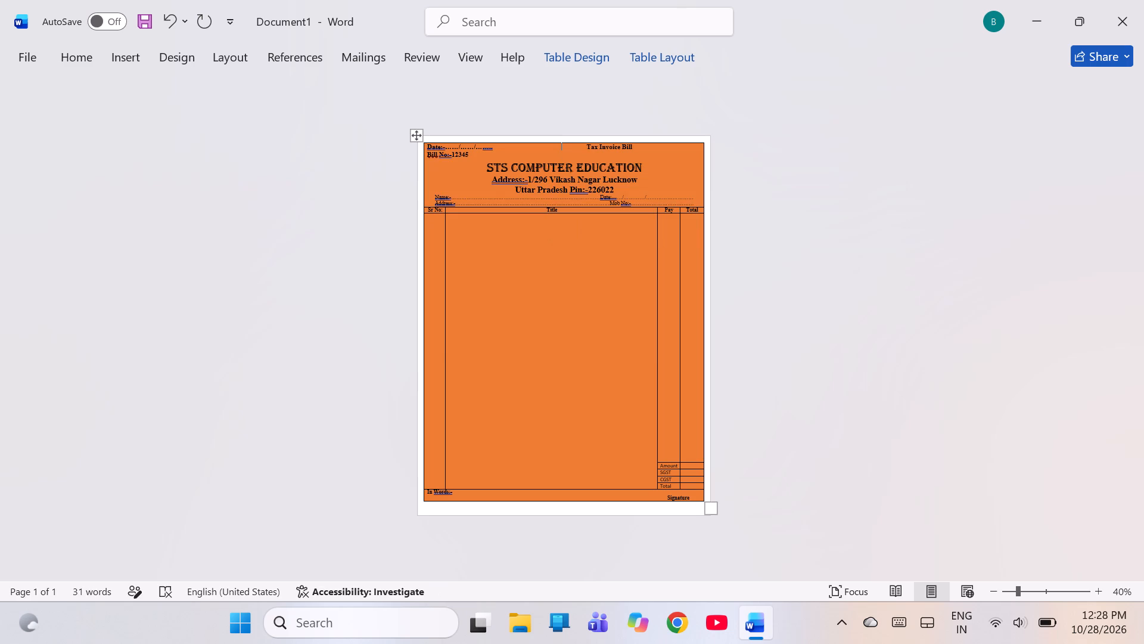
key(BackSpace)
key(BackSpace)
key(BackSpace)
key(BackSpace)
key(BackSpace)
key(BackSpace)
key(BackSpace)
key(BackSpace)
key(BackSpace)
key(BackSpace)
key(BackSpace)
key(BackSpace)
key(BackSpace)
key(BackSpace)
key(BackSpace)
key(BackSpace)
key(BackSpace)
key(BackSpace)
key(BackSpace)
key(BackSpace)
key(BackSpace)
key(BackSpace)
key(BackSpace)
key(BackSpace)
key(BackSpace)
key(BackSpace)
key(BackSpace)
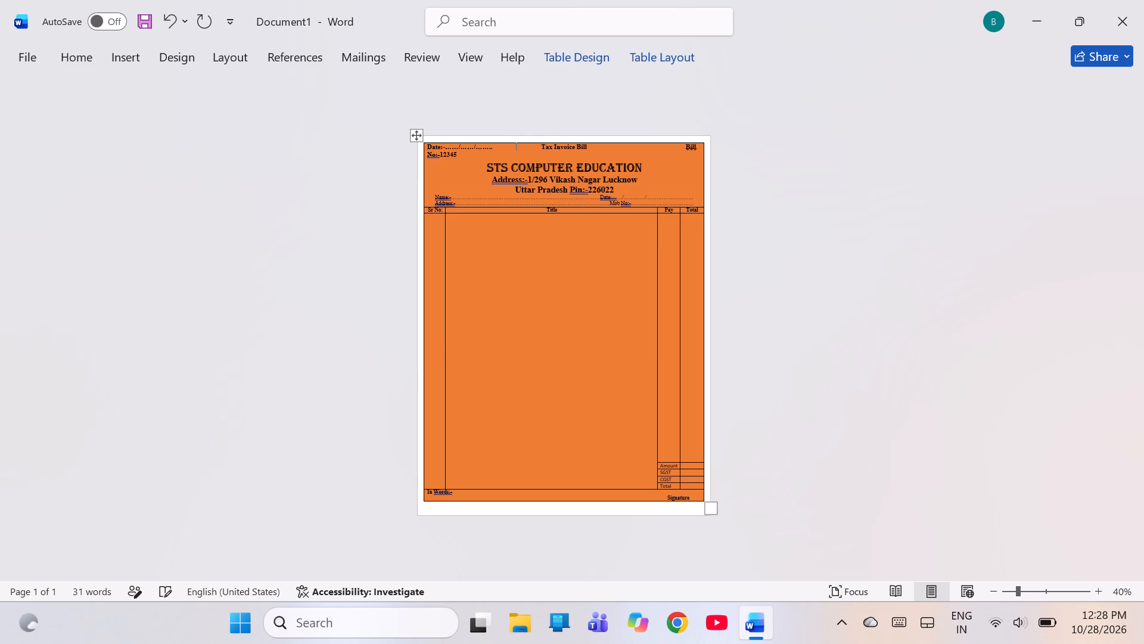
key(BackSpace)
key(BackSpace)
key(BackSpace)
key(BackSpace)
key(BackSpace)
key(BackSpace)
key(BackSpace)
key(BackSpace)
key(BackSpace)
key(BackSpace)
key(BackSpace)
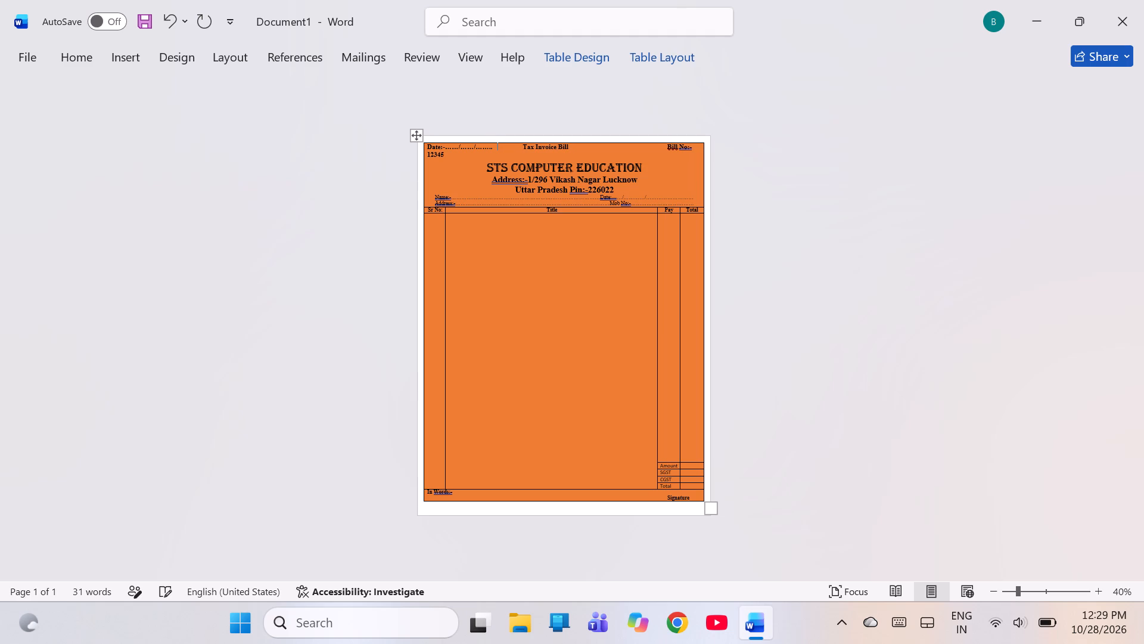
key(BackSpace)
key(BackSpace)
key(BackSpace)
key(BackSpace)
key(BackSpace)
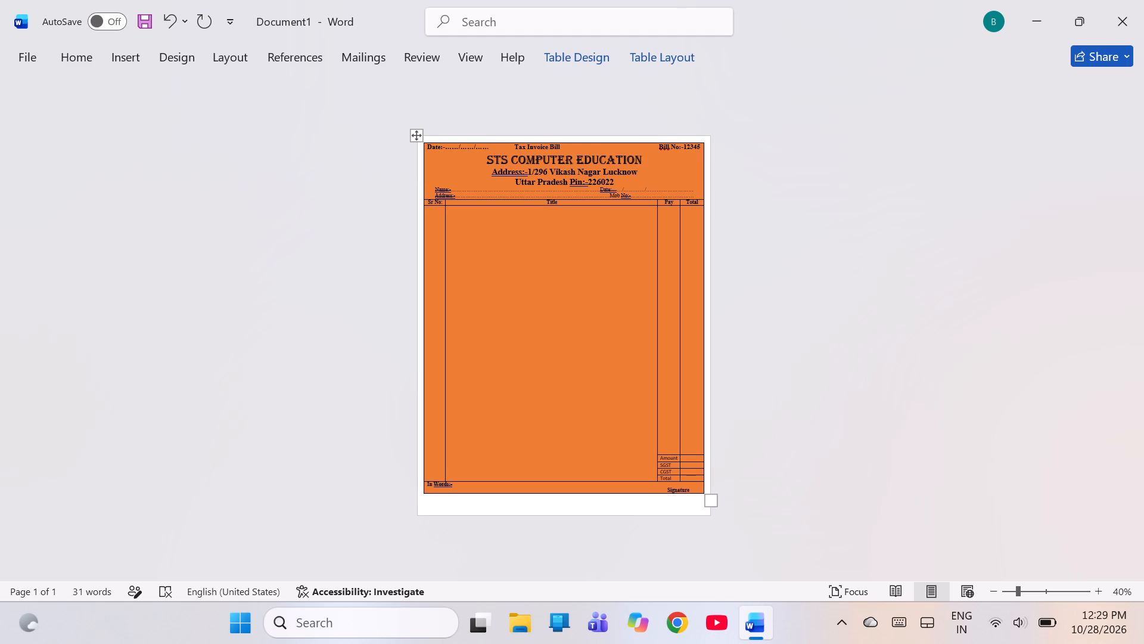
Remove three spaces before Bill No. and add three spaces before Tax Invoice Bill on the top line.
click(651, 145)
key(BackSpace)
key(BackSpace)
key(BackSpace)
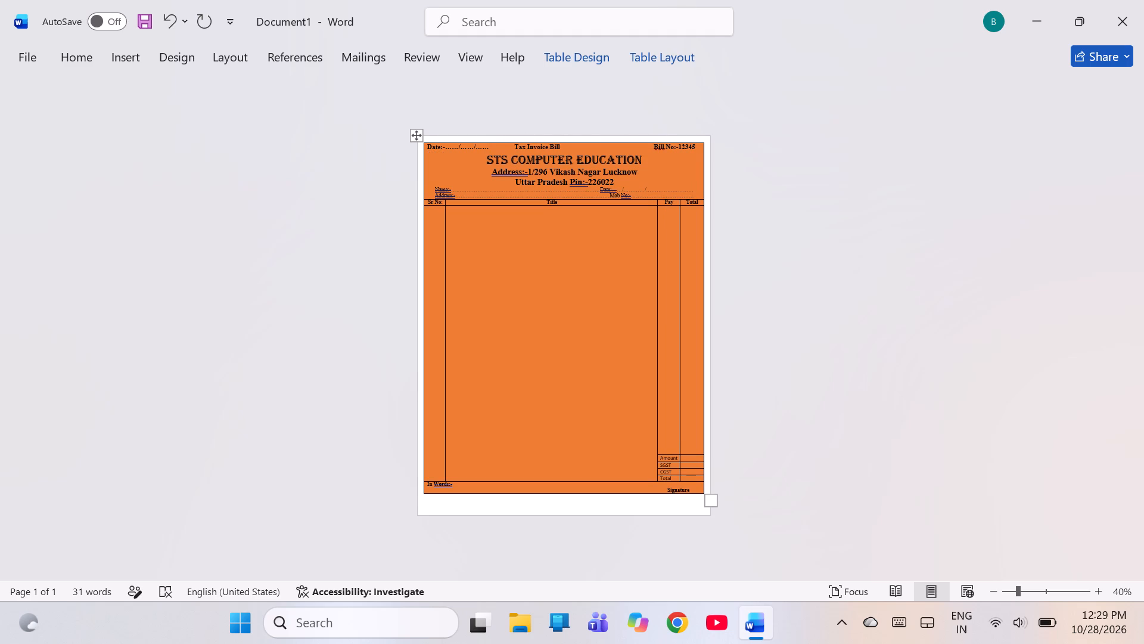
click(507, 147)
key(space)
key(space)
key(space)
Delete ten more spaces between Tax Invoice Bill and Bill No. on the top line.
click(611, 148)
key(BackSpace)
key(BackSpace)
key(BackSpace)
key(BackSpace)
key(BackSpace)
key(BackSpace)
key(BackSpace)
key(BackSpace)
key(BackSpace)
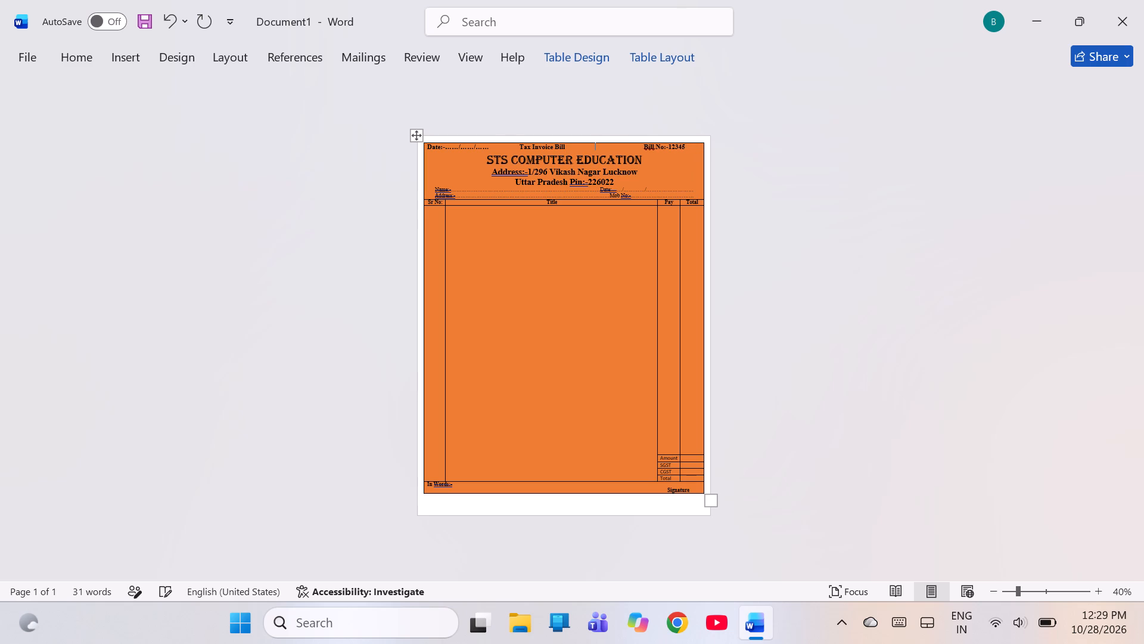
key(BackSpace)
Add ten spaces before Tax Invoice Bill to centre it, keeping Bill No.:-12345 on the same line.
click(506, 147)
key(space)
key(space)
key(space)
key(space)
key(space)
key(space)
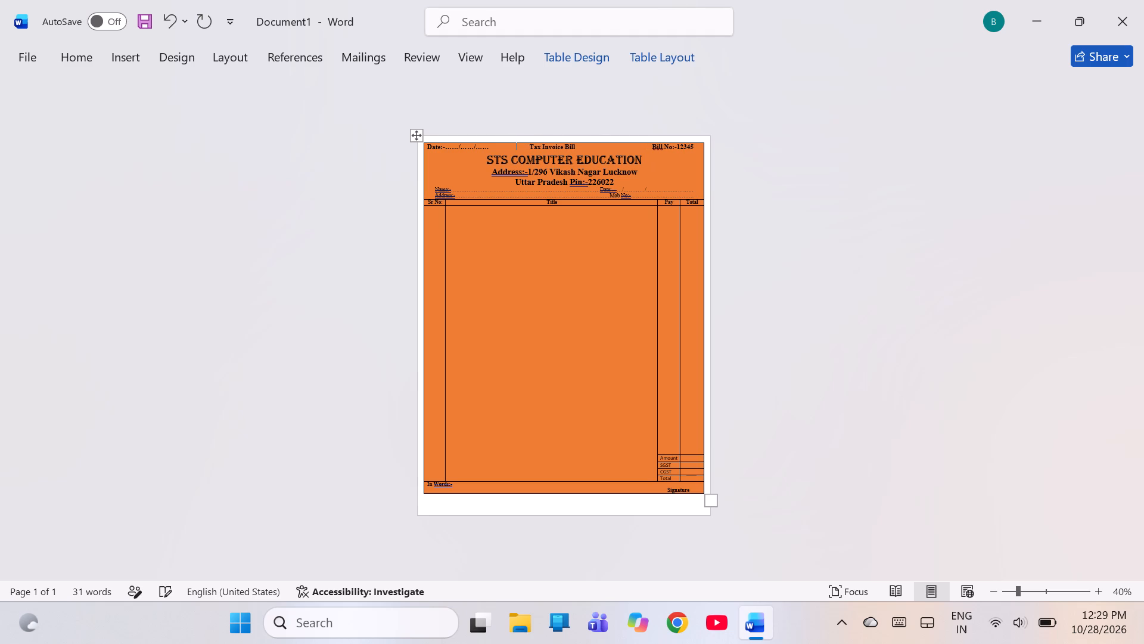
key(space)
key(space)
key(space)
key(space)
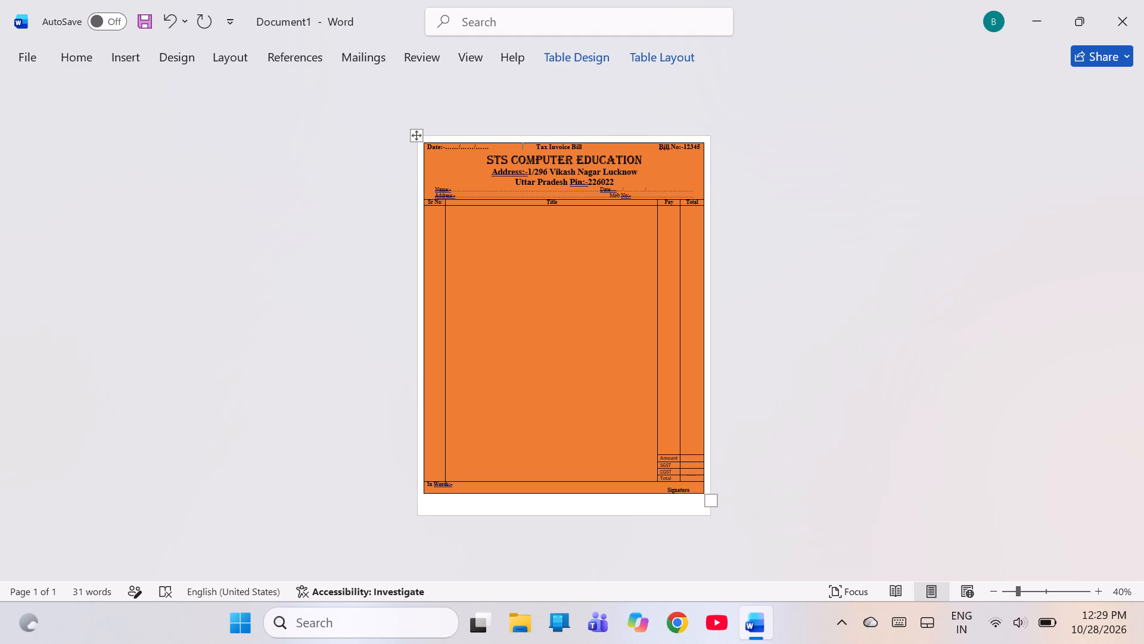
key(space)
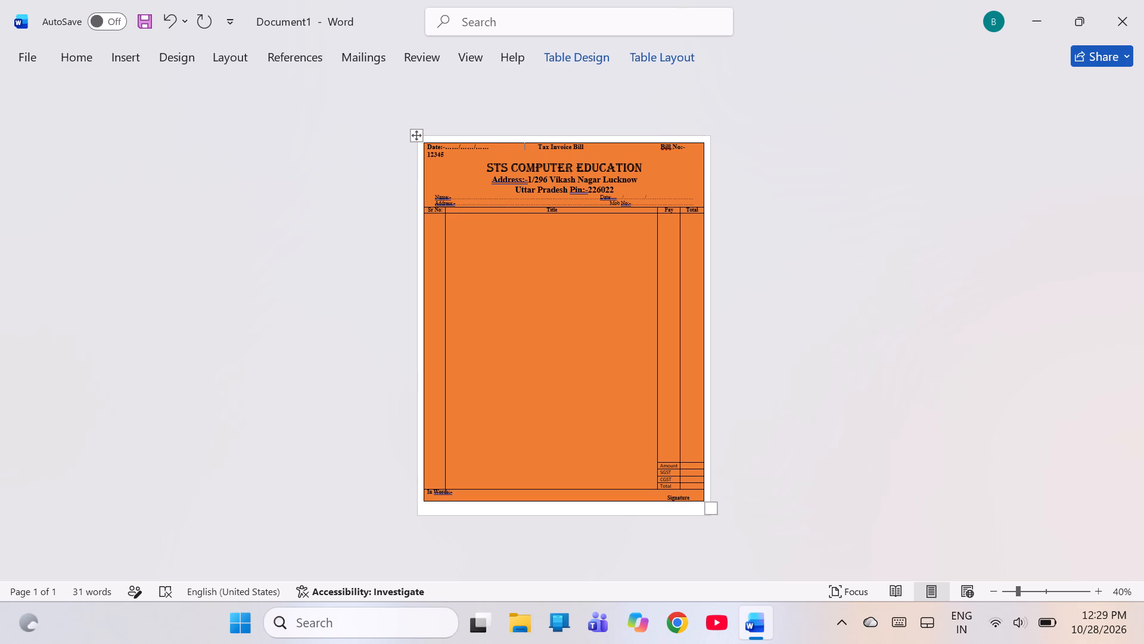
key(BackSpace)
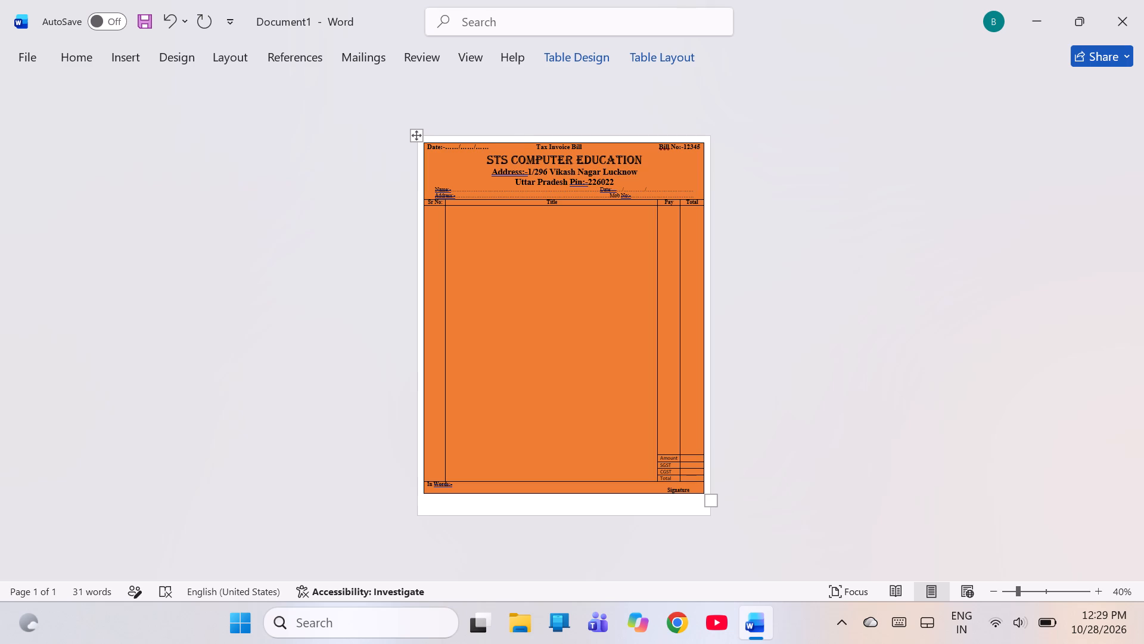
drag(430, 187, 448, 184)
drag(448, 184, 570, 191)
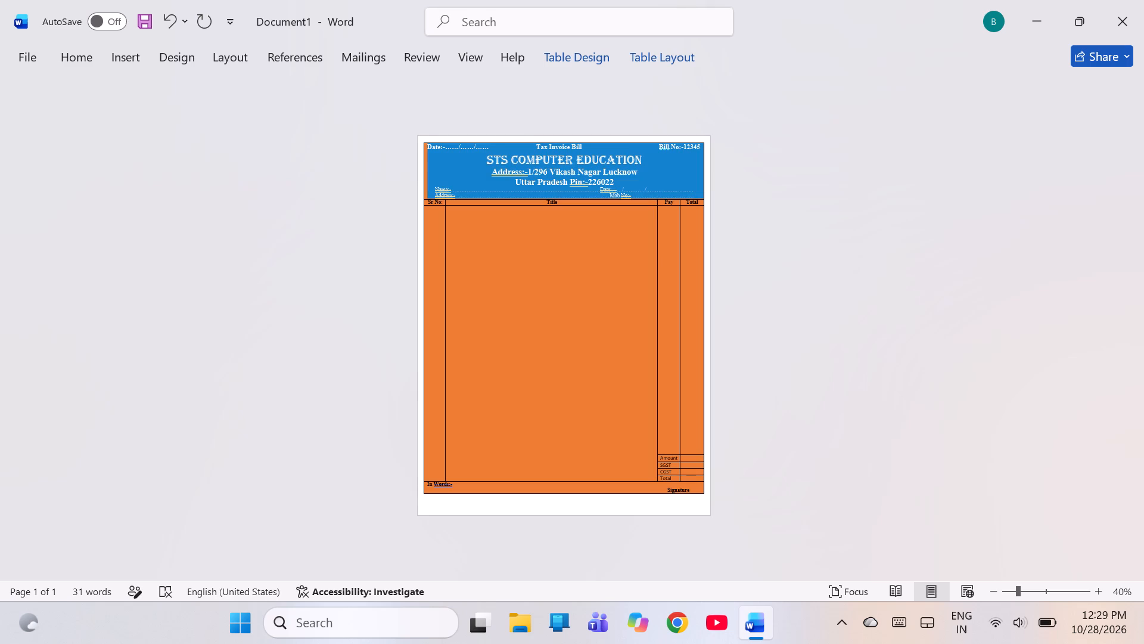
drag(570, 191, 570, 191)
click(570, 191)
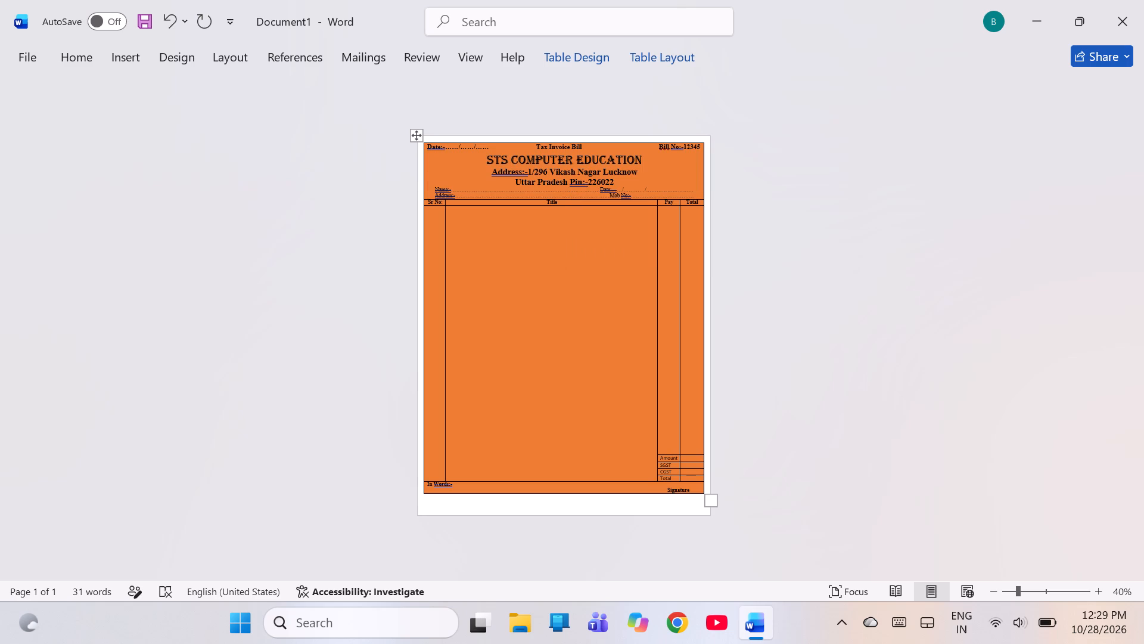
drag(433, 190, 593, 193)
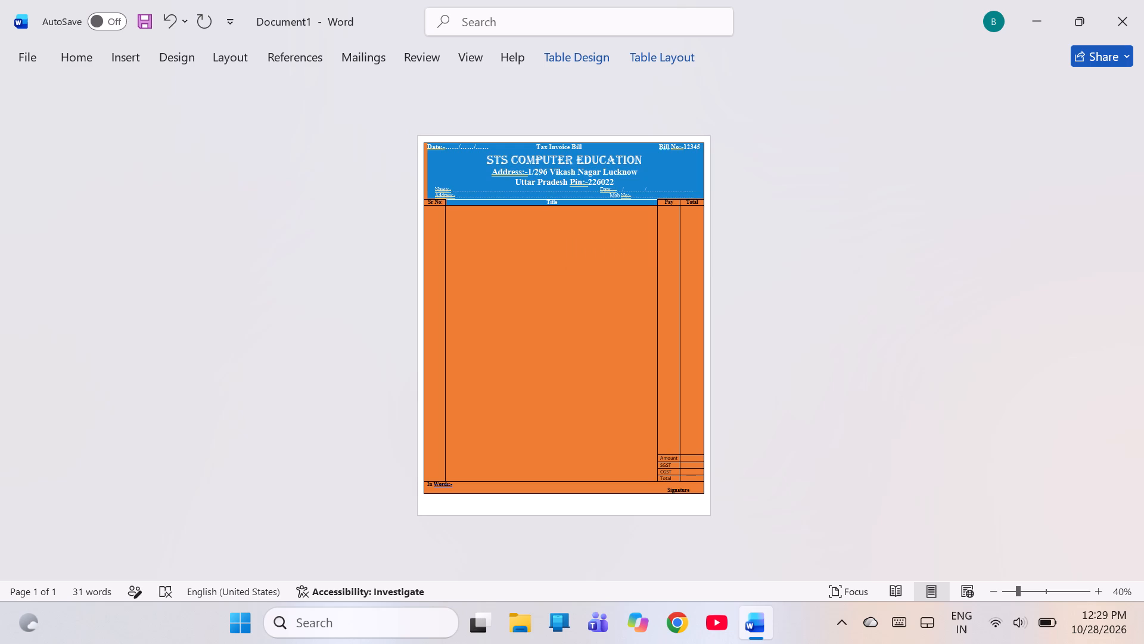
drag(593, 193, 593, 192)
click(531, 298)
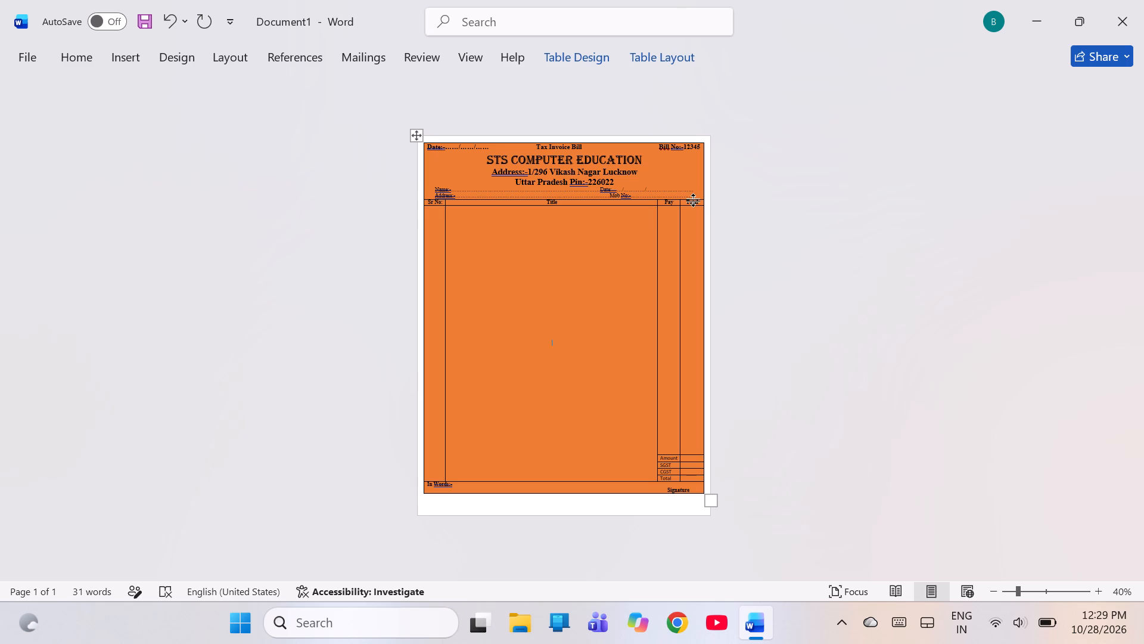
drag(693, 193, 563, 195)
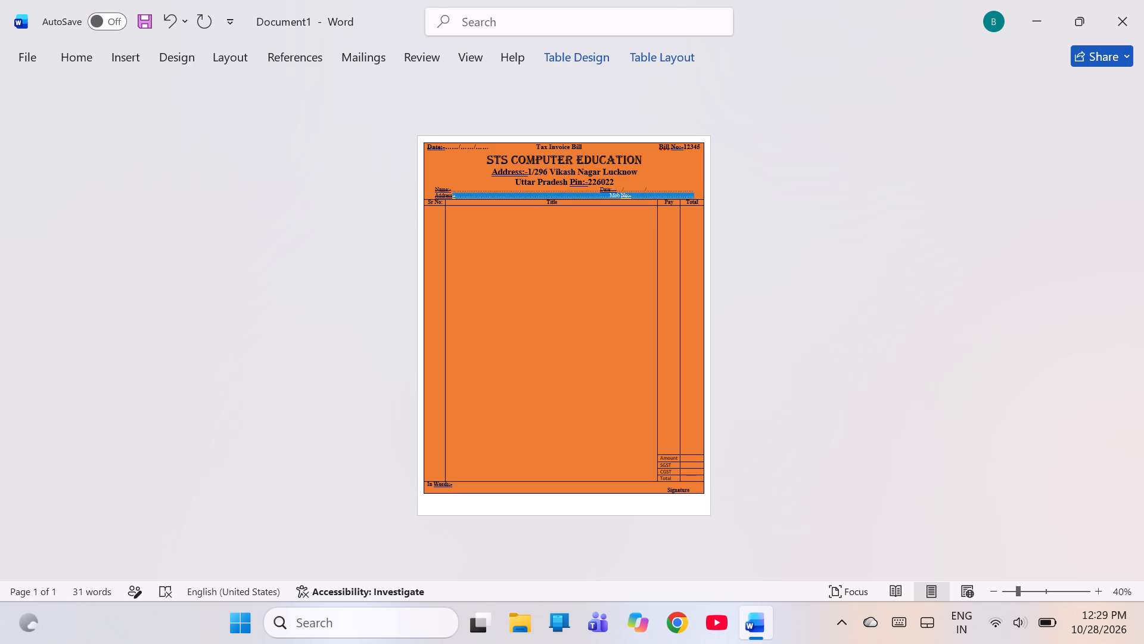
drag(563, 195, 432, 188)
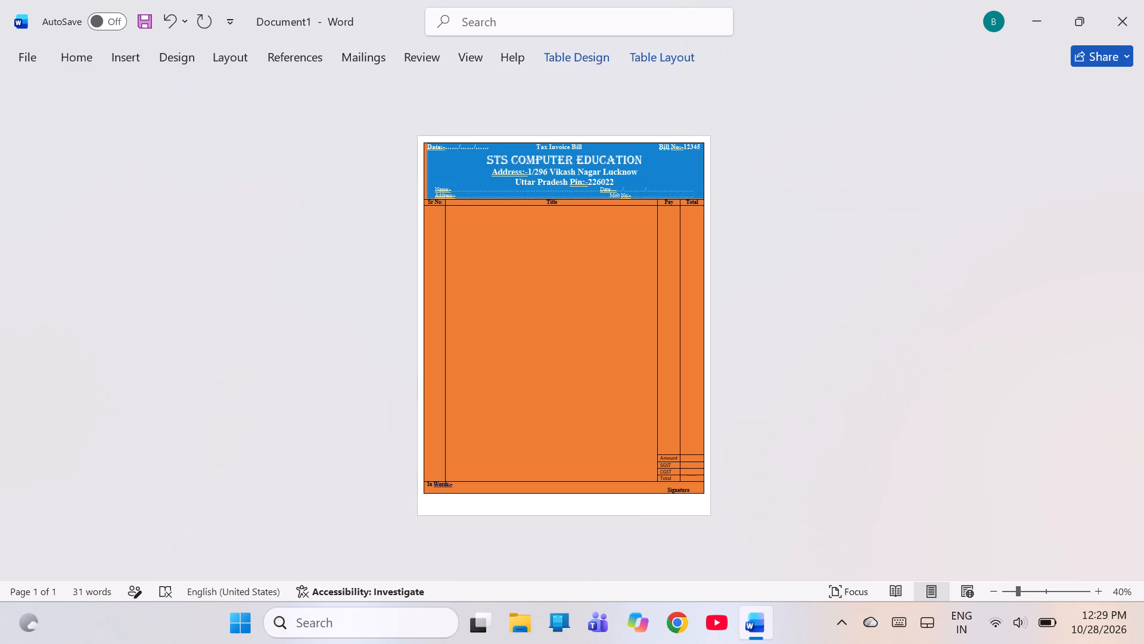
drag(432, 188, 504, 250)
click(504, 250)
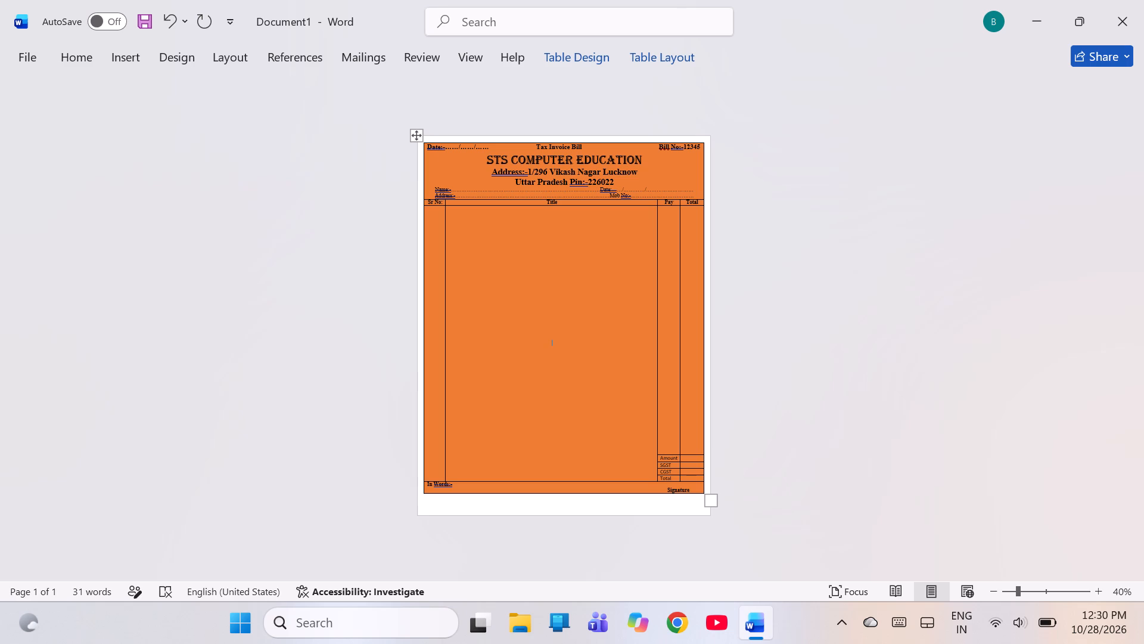
Increase the font size of the Name/Date and Address/Mob No. lines to 14.
ctrl+scroll(693, 196, up, 9)
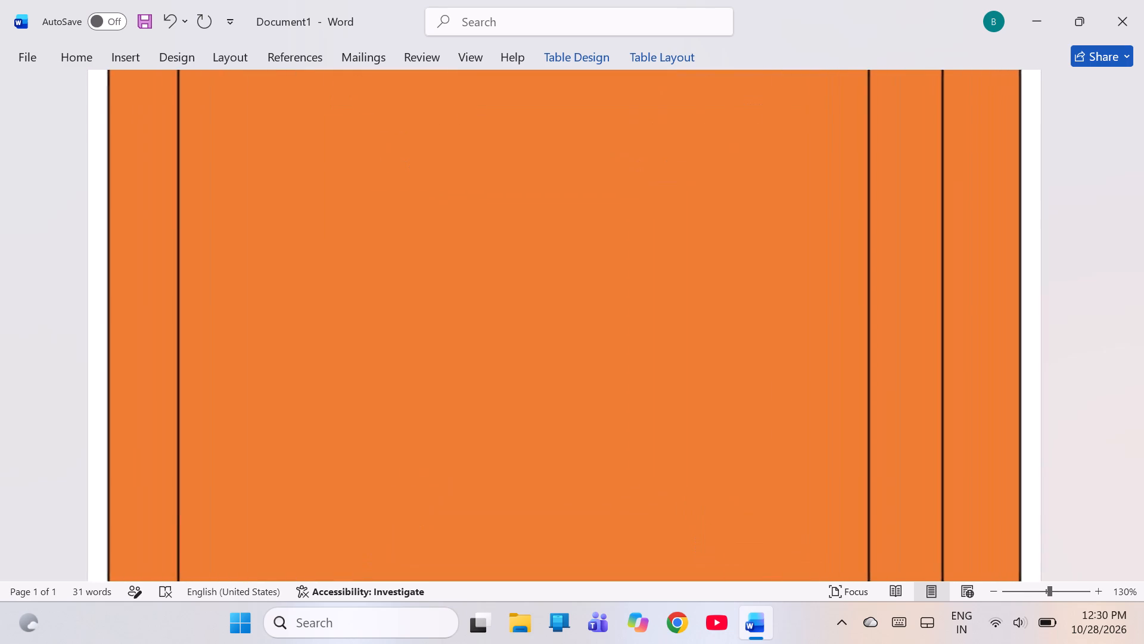
ctrl+scroll(705, 222, down, 1)
scroll(705, 222, up, 1)
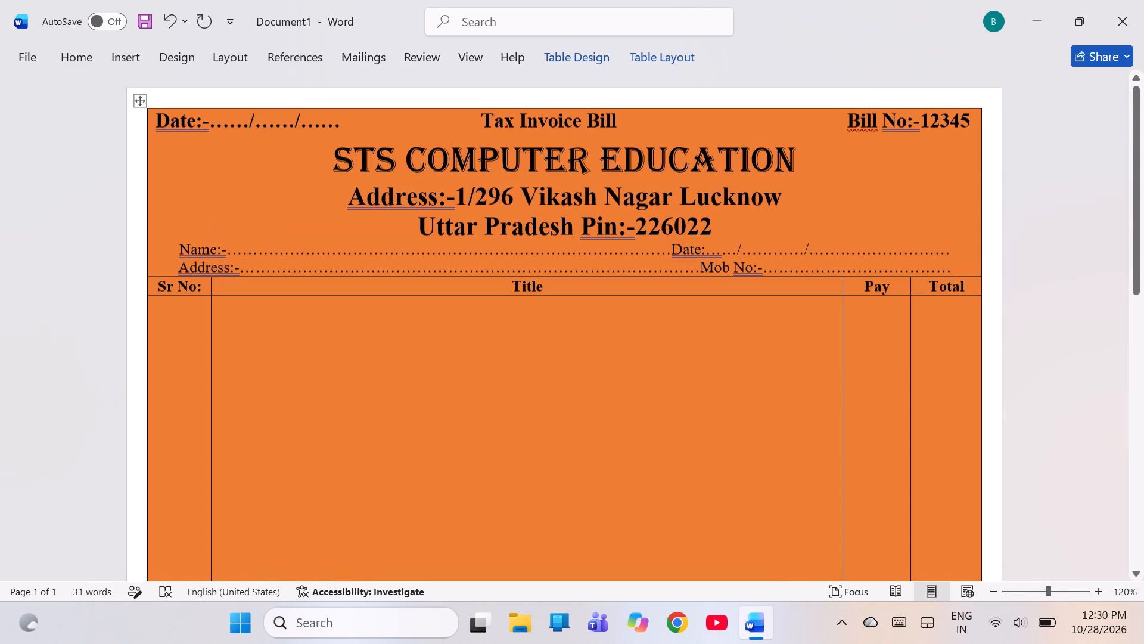
scroll(705, 222, up, 1)
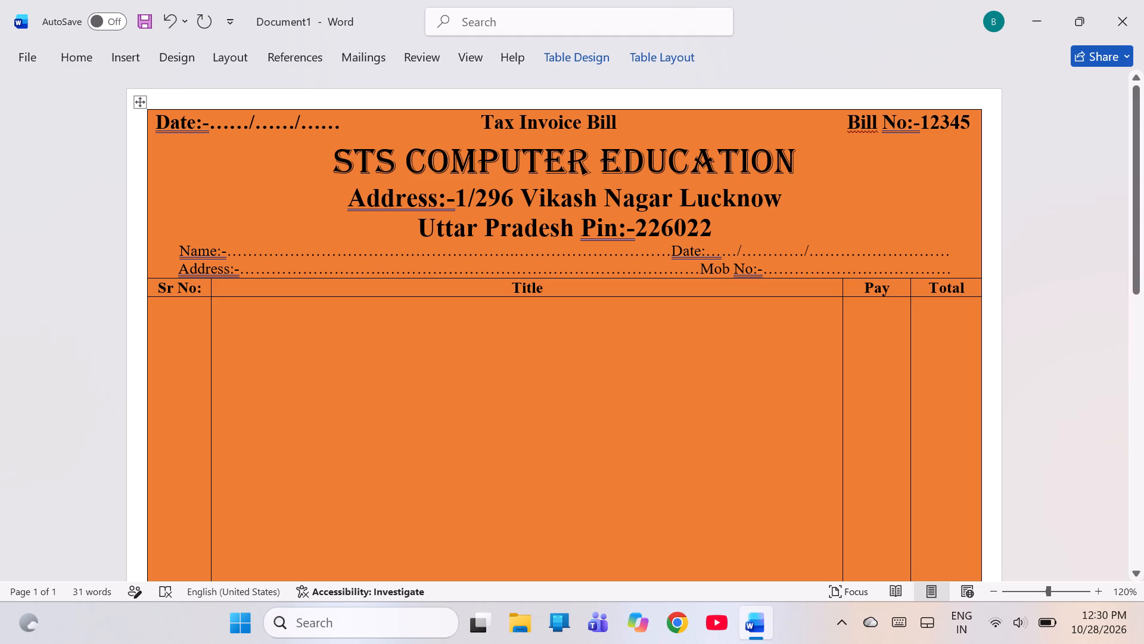
click(176, 254)
shift+click(950, 268)
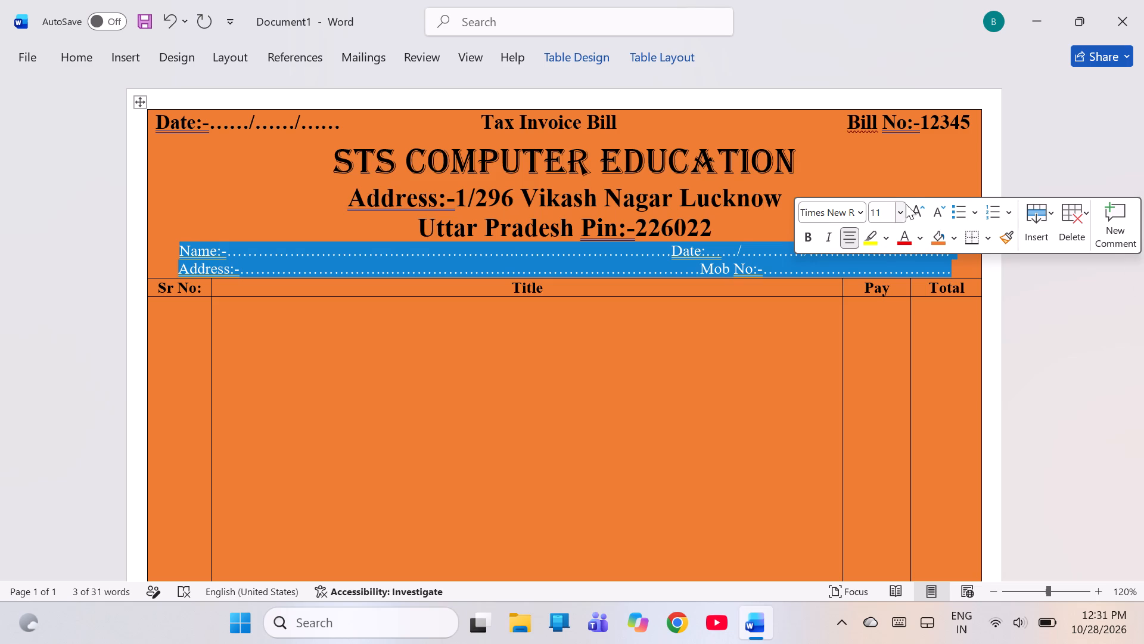
click(915, 216)
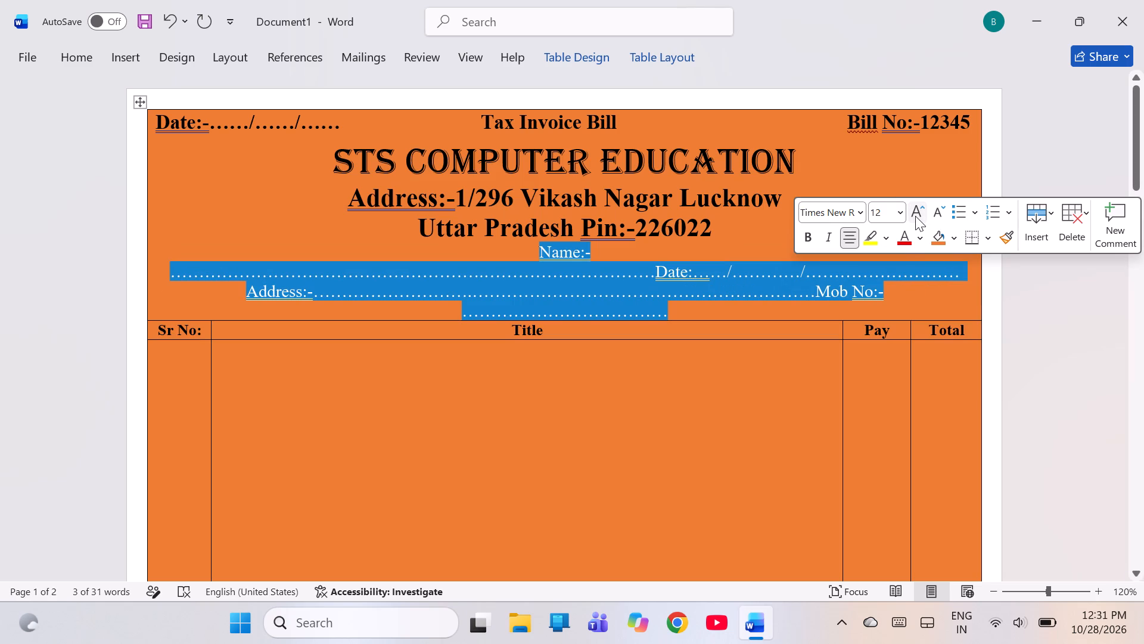
click(915, 216)
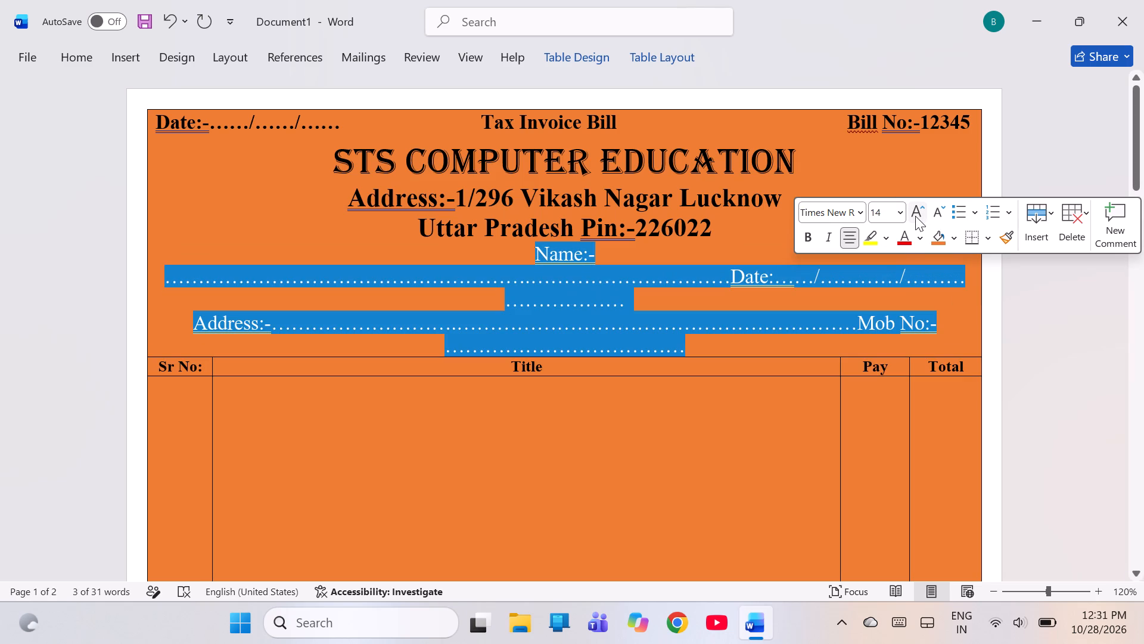
click(910, 176)
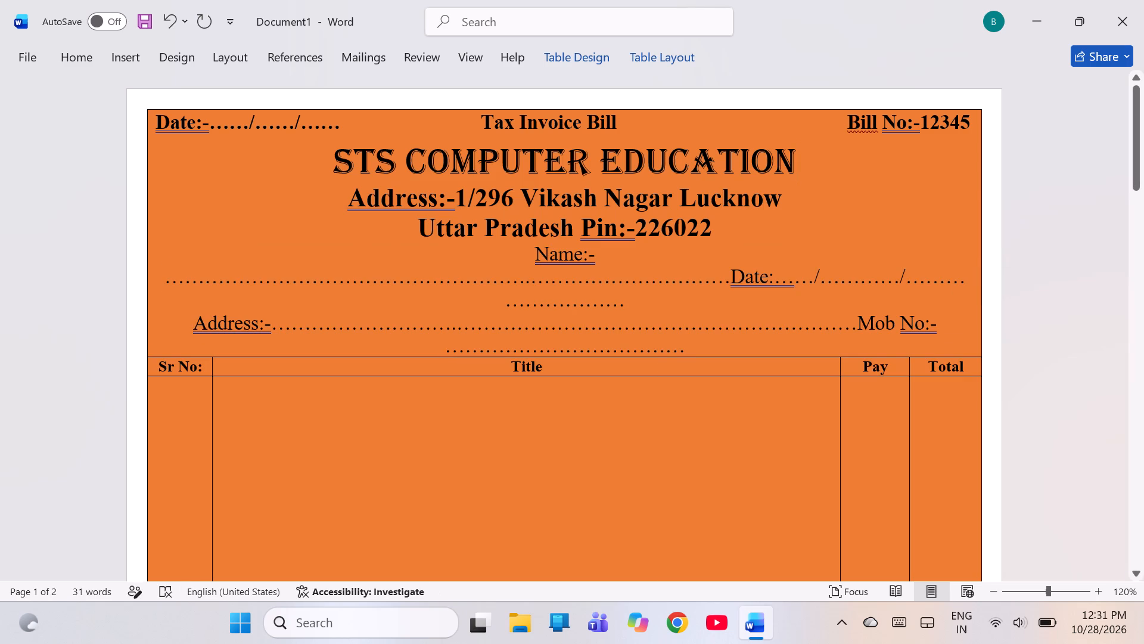
Delete ten dot characters between Name and Date so the Name line fits on a single line.
click(626, 280)
key(BackSpace)
key(BackSpace)
key(BackSpace)
key(BackSpace)
key(BackSpace)
key(BackSpace)
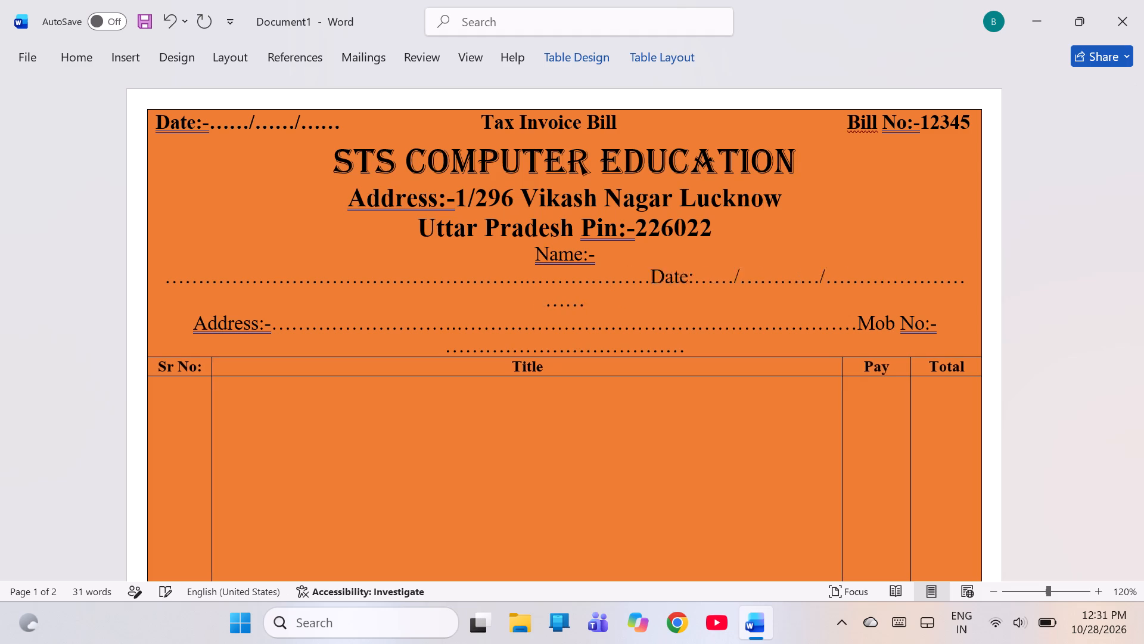
key(BackSpace)
key(BackSpace)
key(BackSpace)
key(BackSpace)
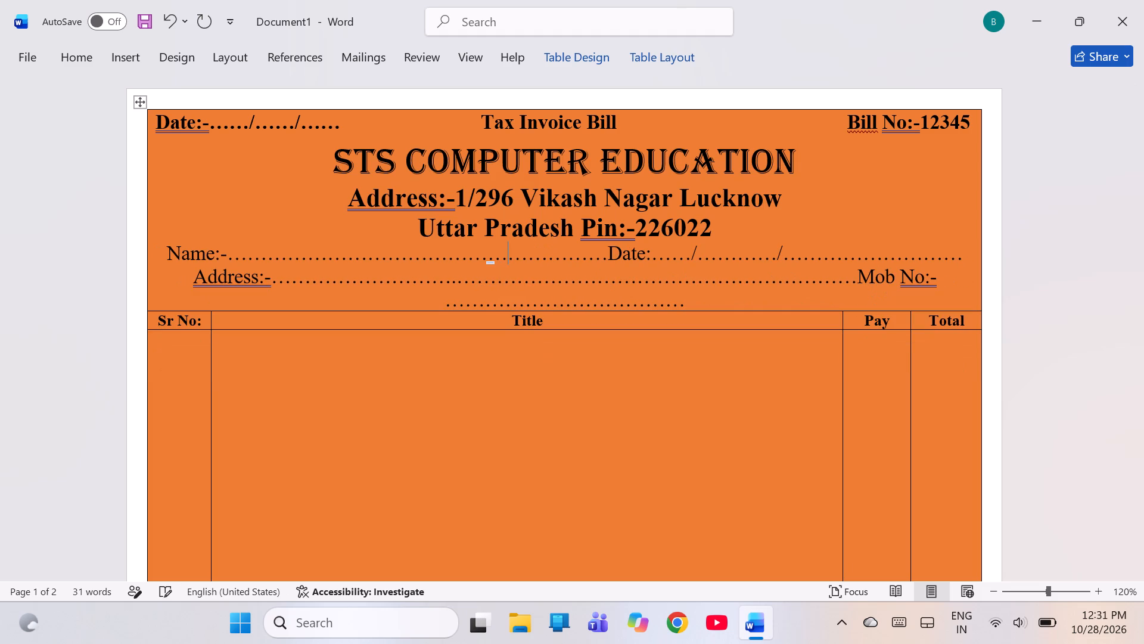
Shorten the dotted run between Address and Mob No. by twelve characters, then add eight dots back, keeping it on one line.
click(764, 284)
key(BackSpace)
key(BackSpace)
key(BackSpace)
key(BackSpace)
key(BackSpace)
key(BackSpace)
key(BackSpace)
key(BackSpace)
key(BackSpace)
key(BackSpace)
key(BackSpace)
key(BackSpace)
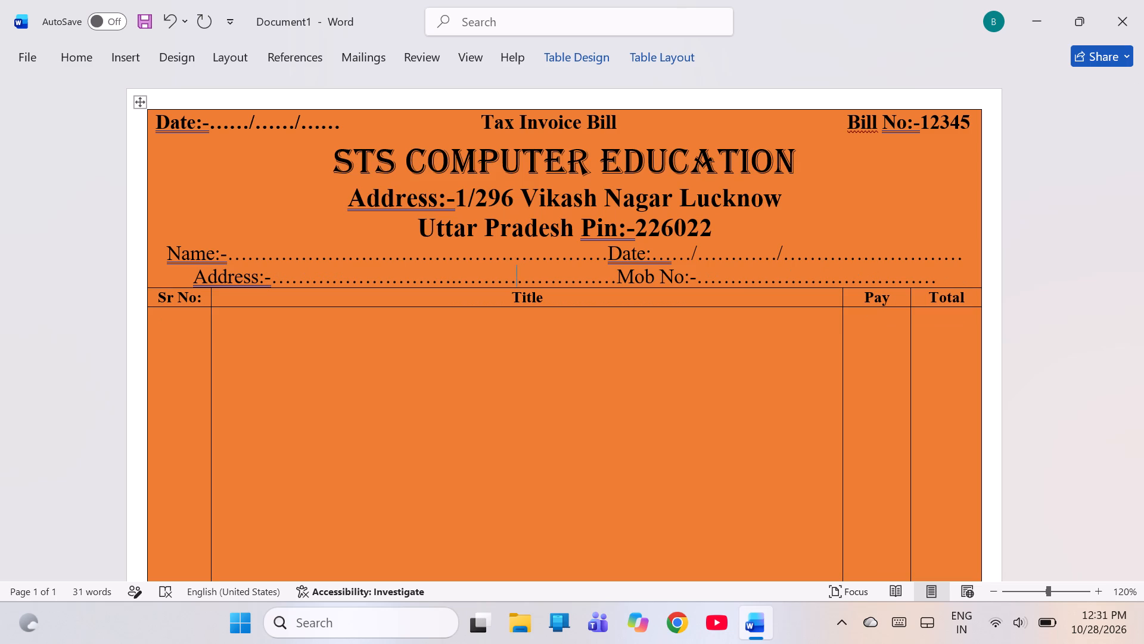
text(........)
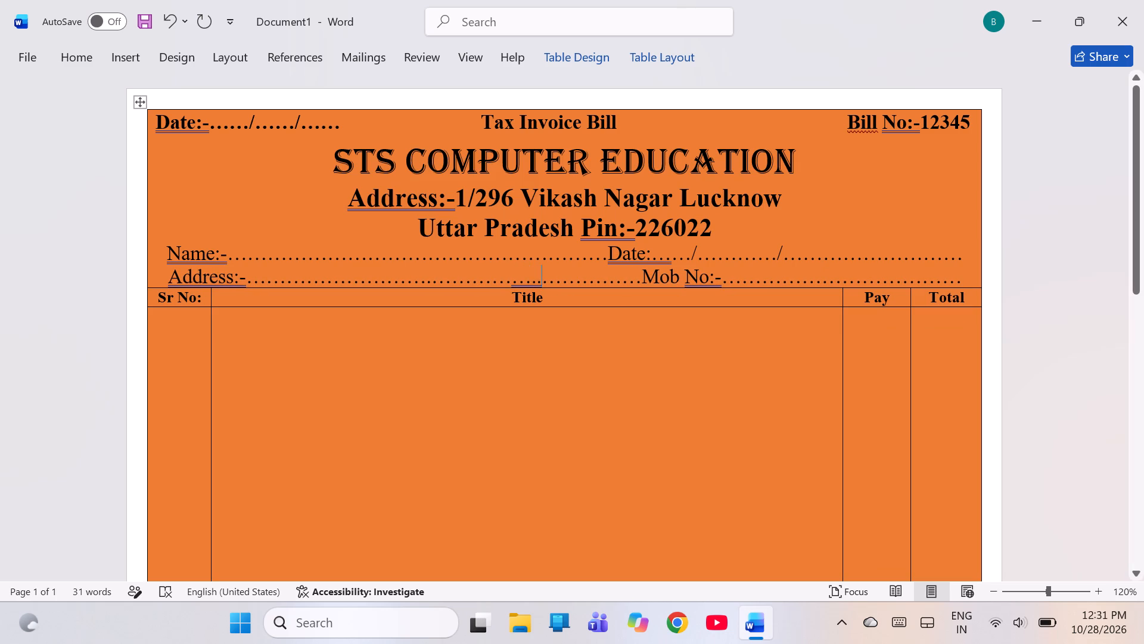
Trim one dot character from the end of both the Mob No. and Date dotted runs.
click(943, 277)
key(BackSpace)
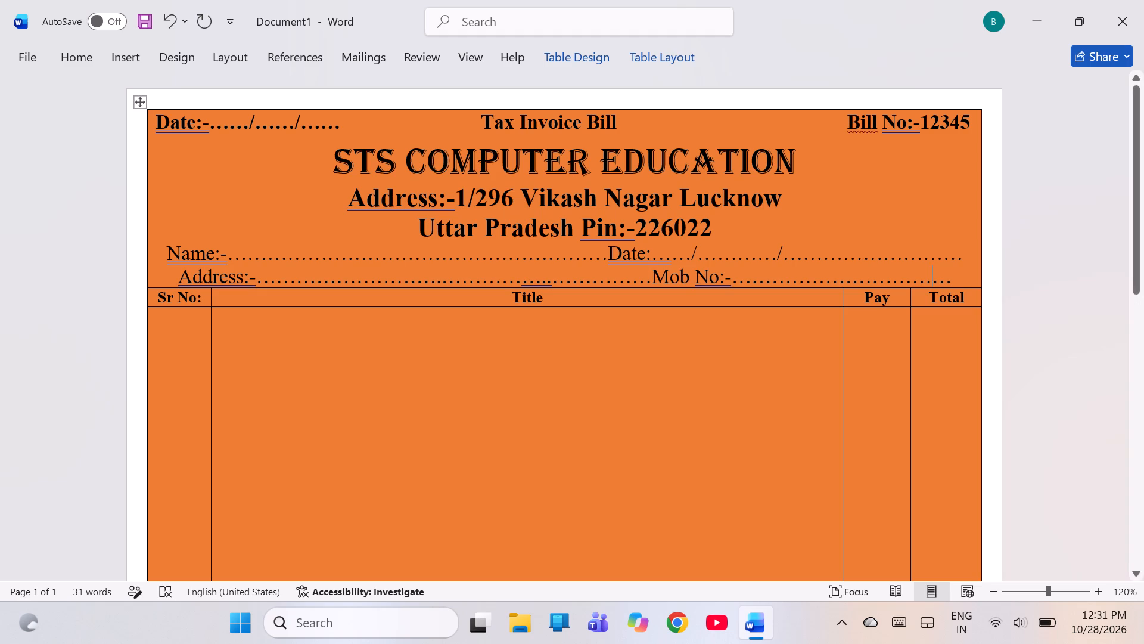
click(966, 262)
click(966, 262)
key(BackSpace)
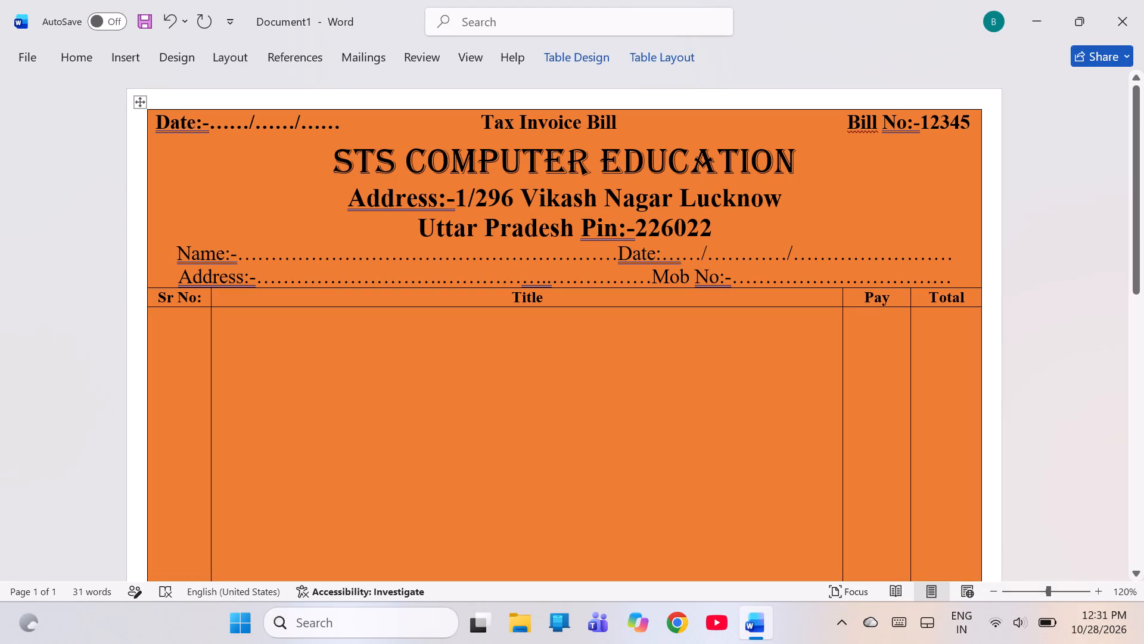
Set the font size of the two heading lines from Address to Pin:-226022 to 16.
drag(344, 200, 616, 229)
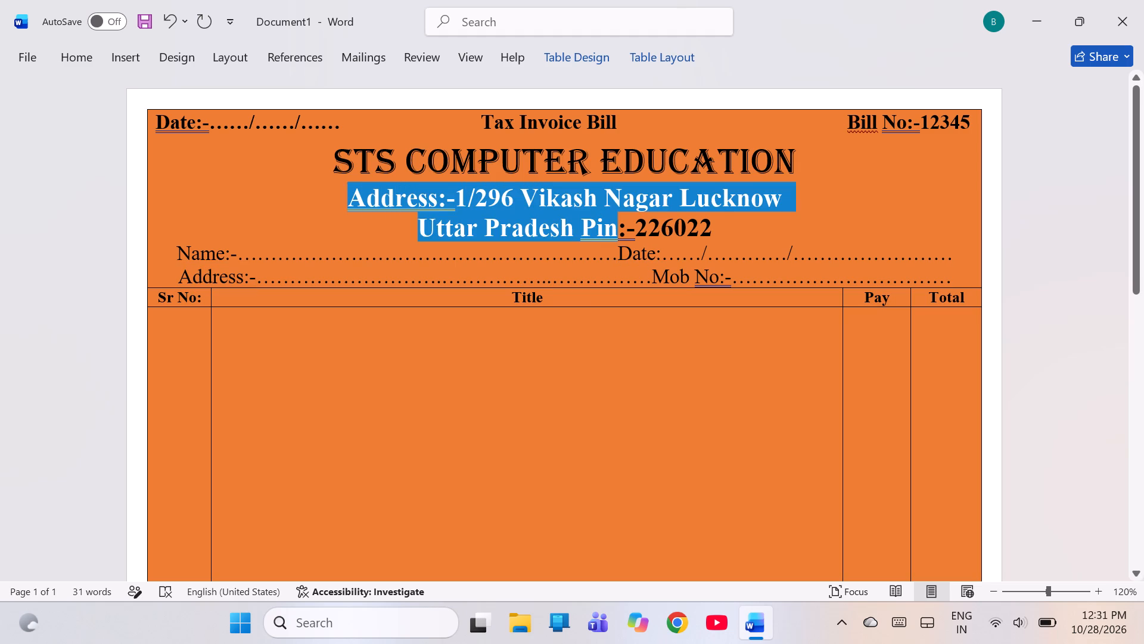
drag(616, 229, 711, 221)
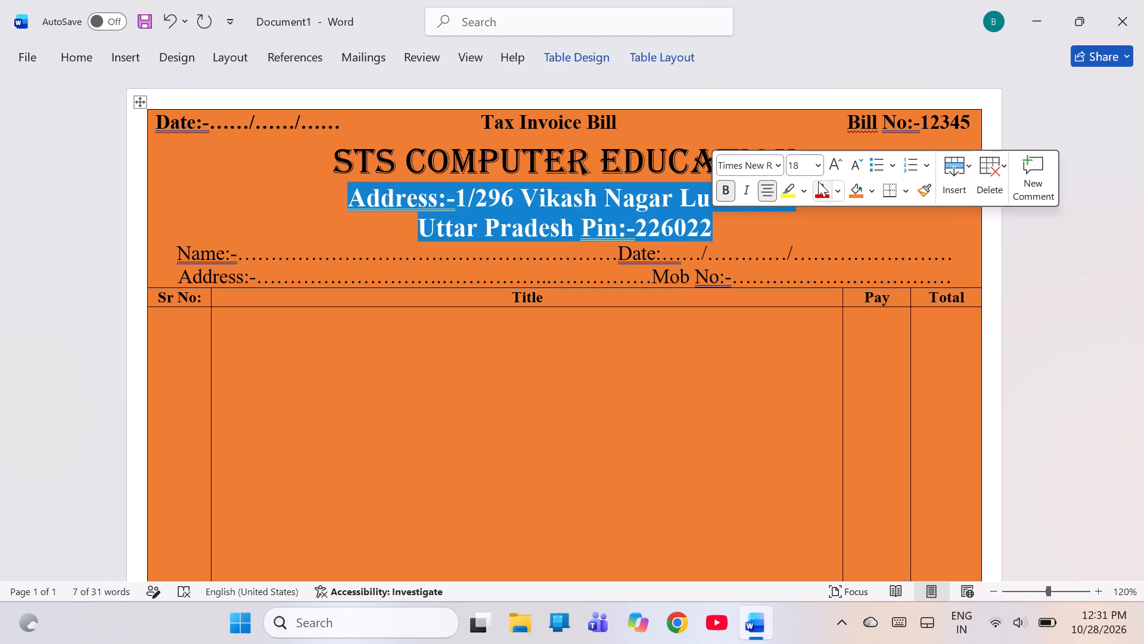
click(819, 172)
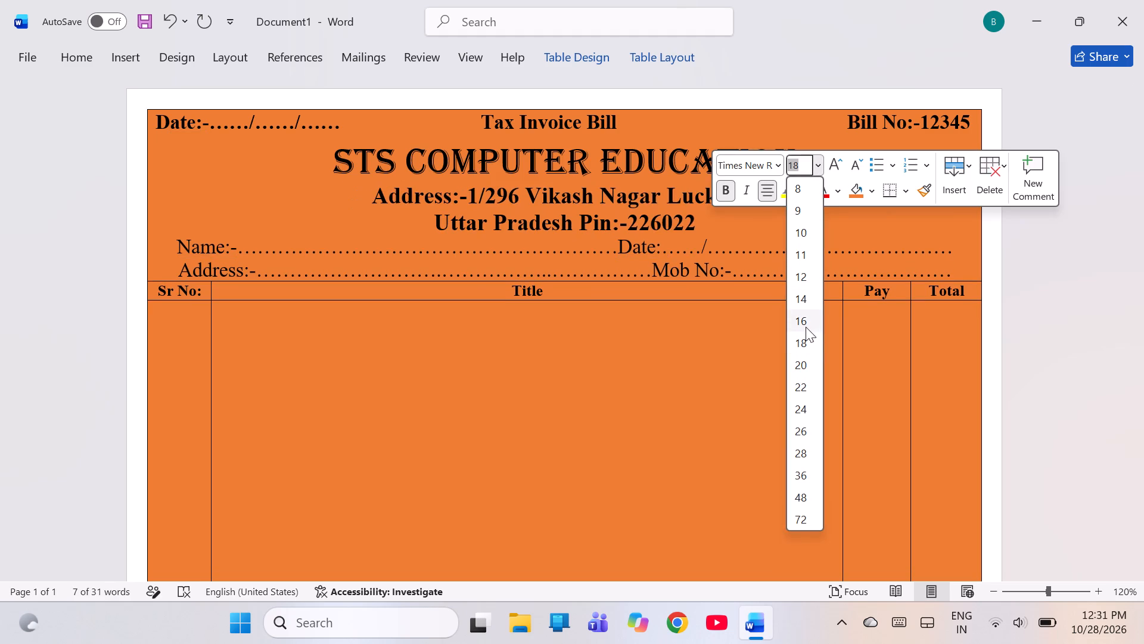
click(806, 327)
click(666, 359)
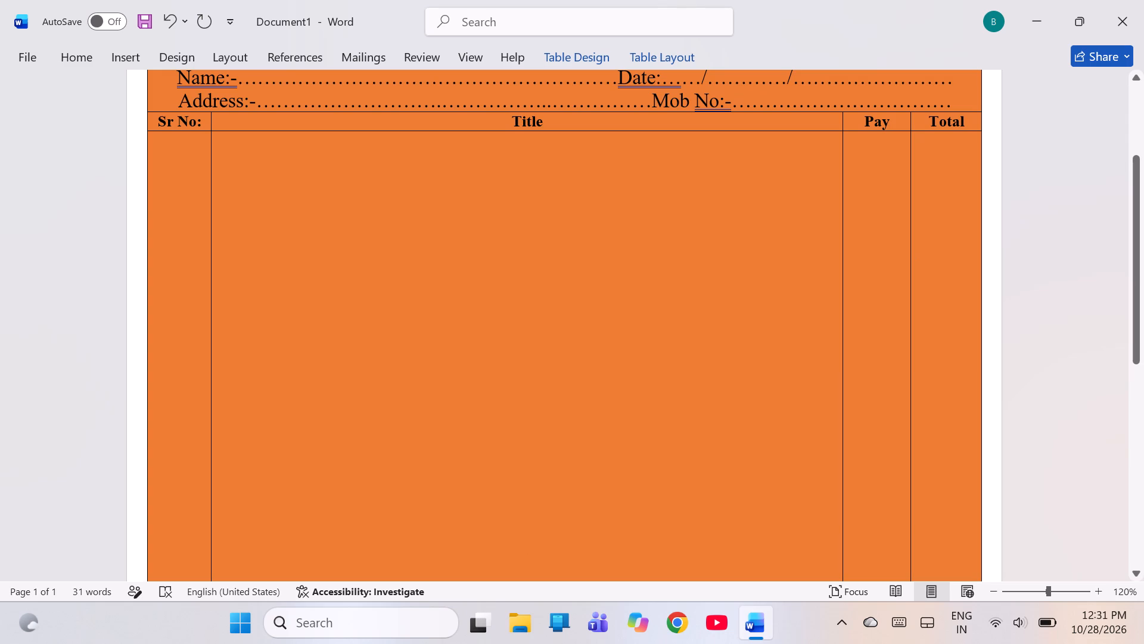
Move the border above the Amount row slightly down to lengthen the bill's item area while keeping it on one page.
ctrl+scroll(1024, 244, down, 3)
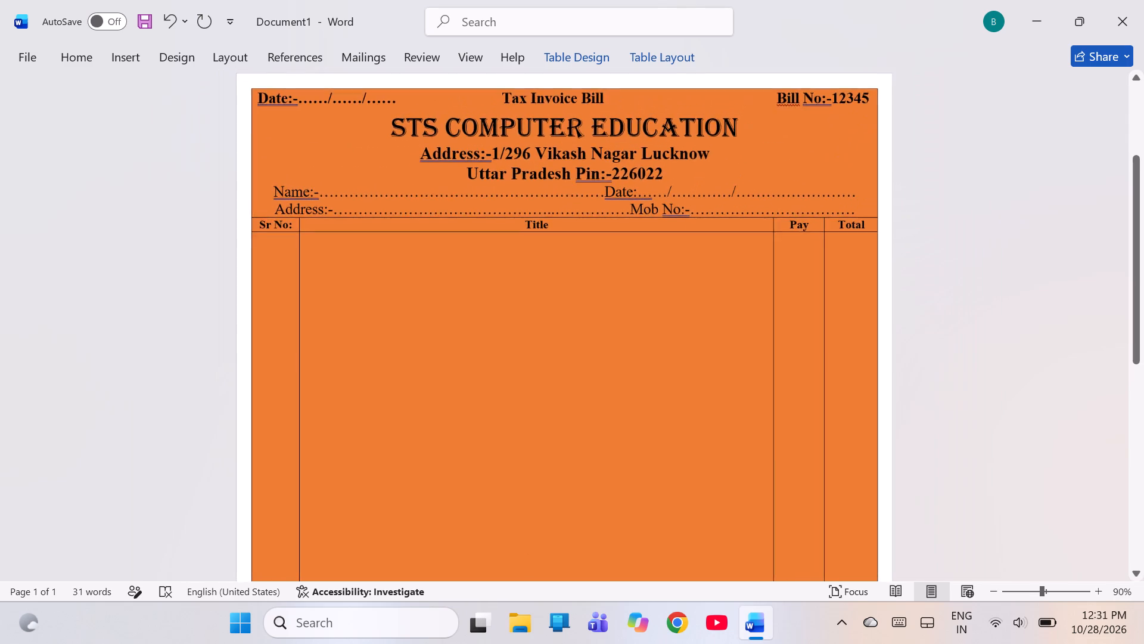
ctrl+scroll(1024, 244, down, 5)
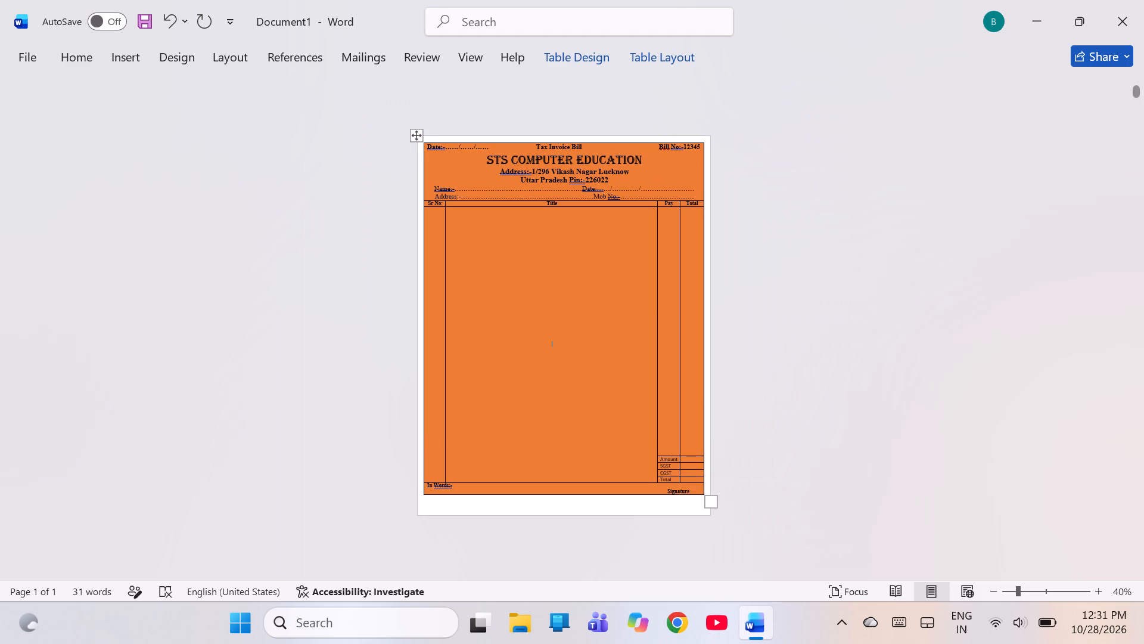
ctrl+scroll(1024, 244, up, 1)
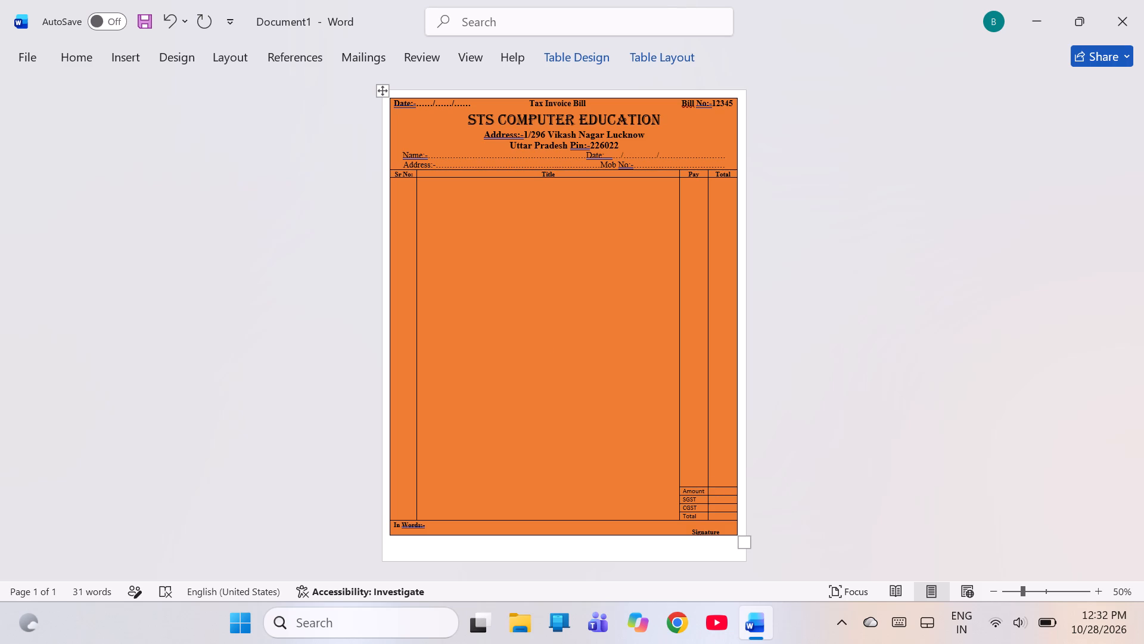
drag(711, 487, 730, 496)
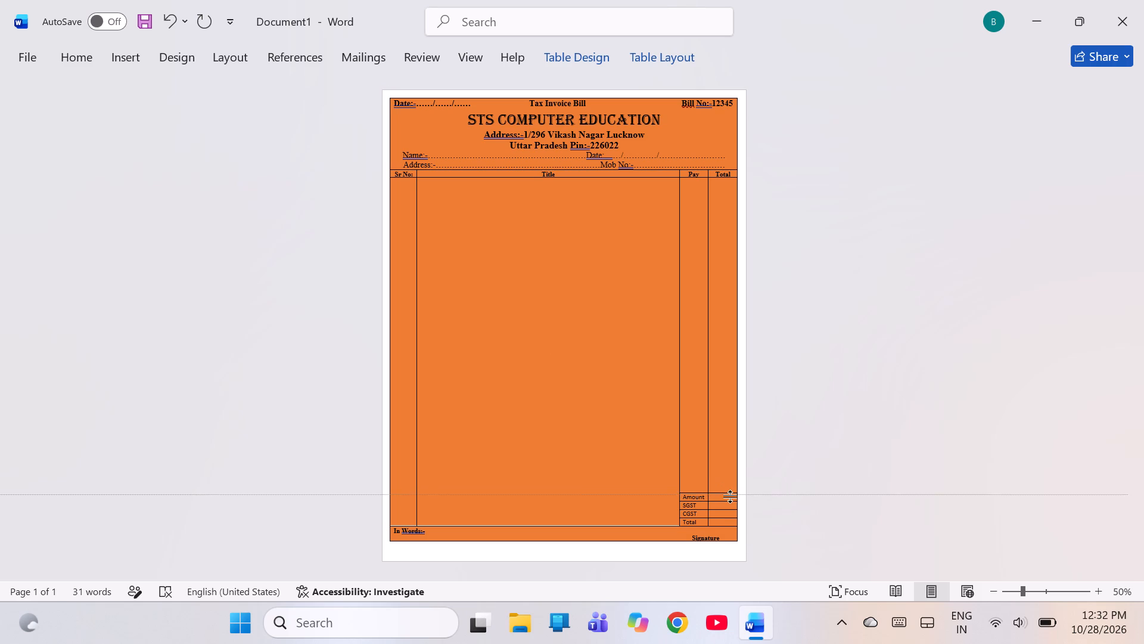
drag(730, 496, 720, 491)
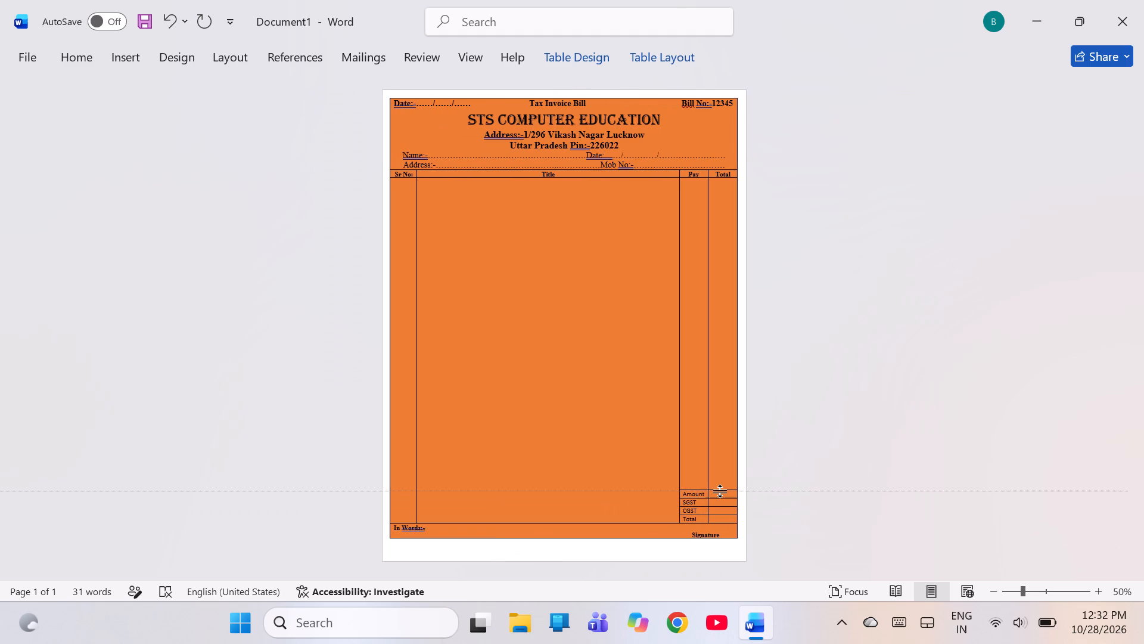
drag(720, 491, 720, 493)
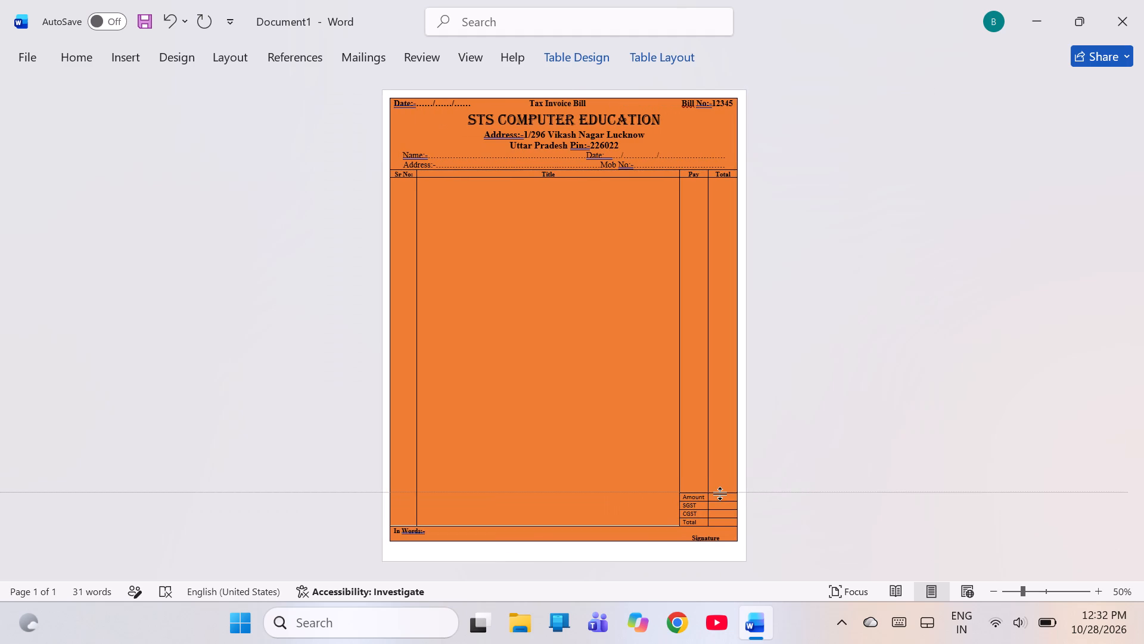
drag(720, 493, 718, 496)
click(892, 293)
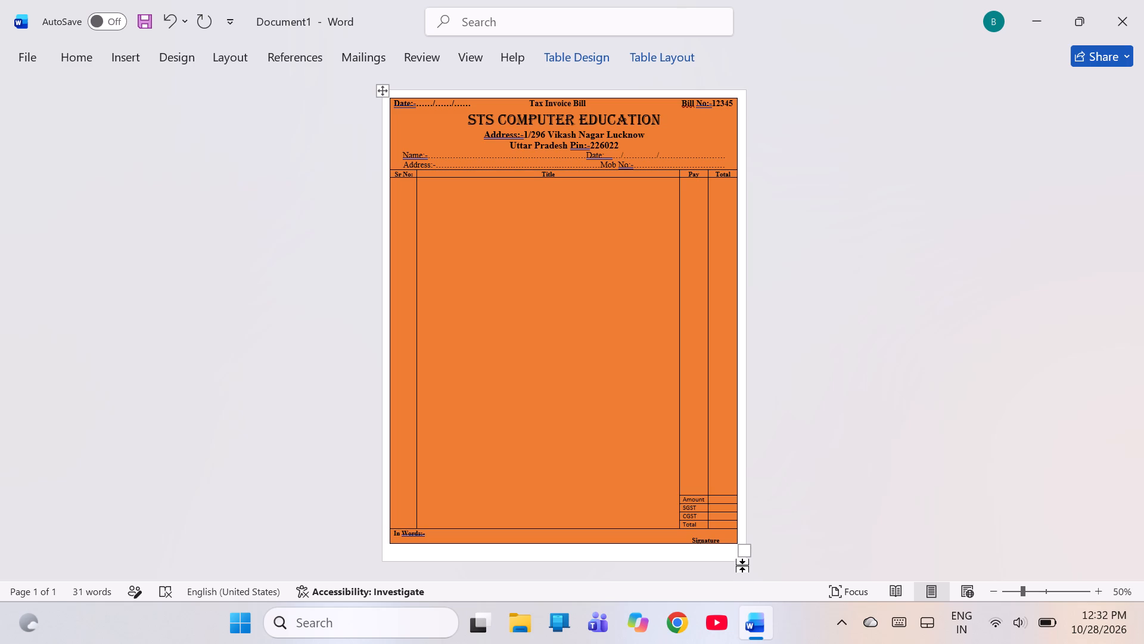
Apply the theme orange shading to the entire bill table.
click(748, 547)
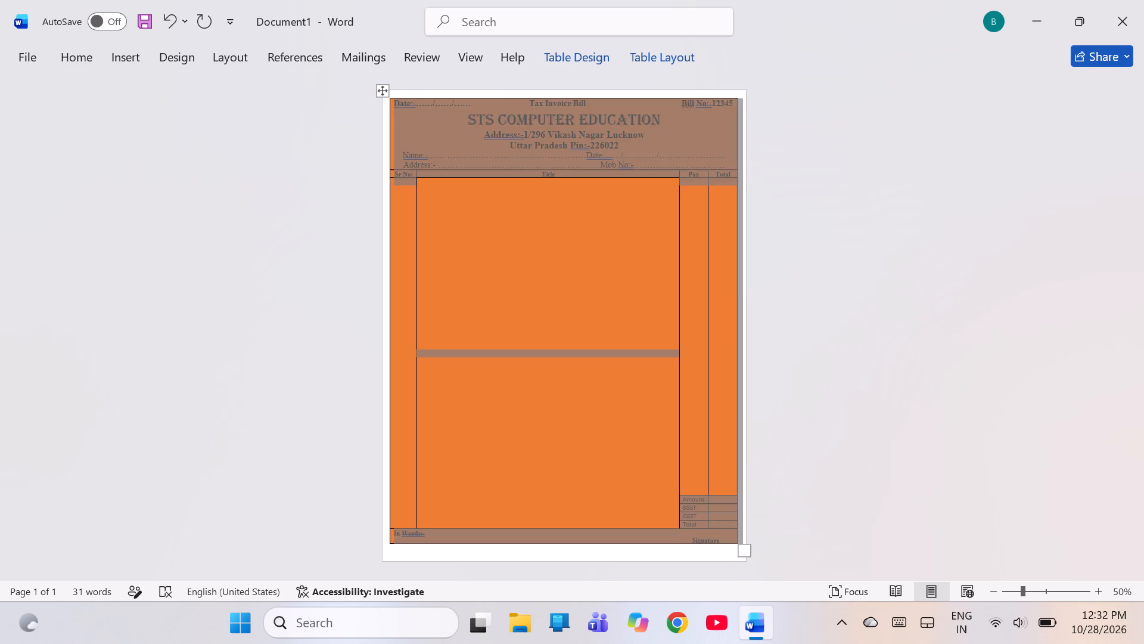
click(748, 547)
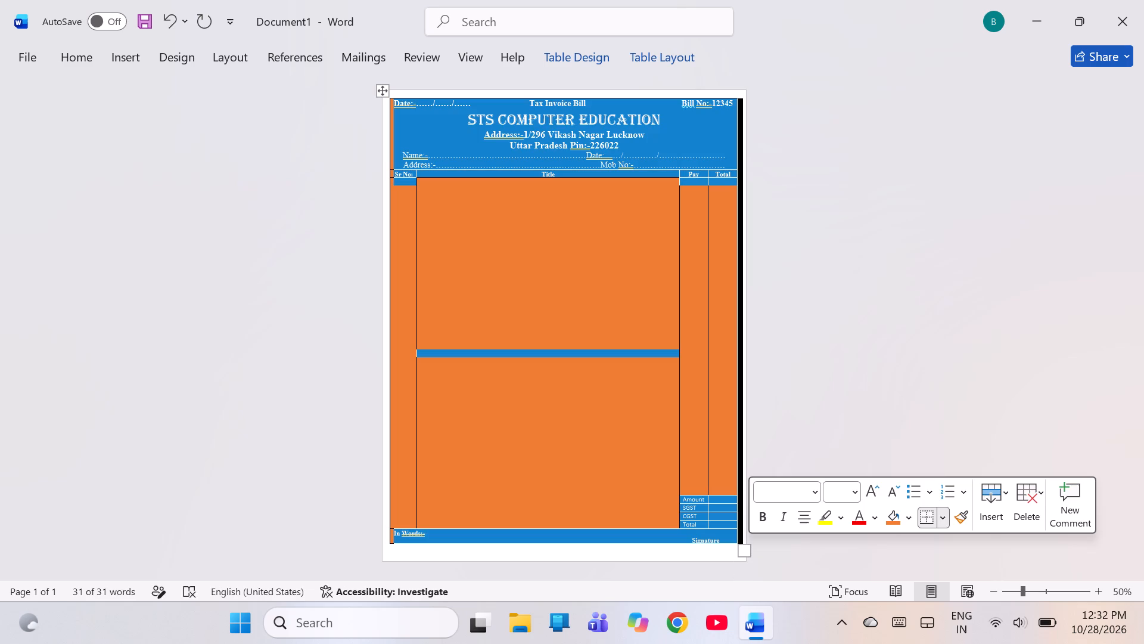
click(899, 526)
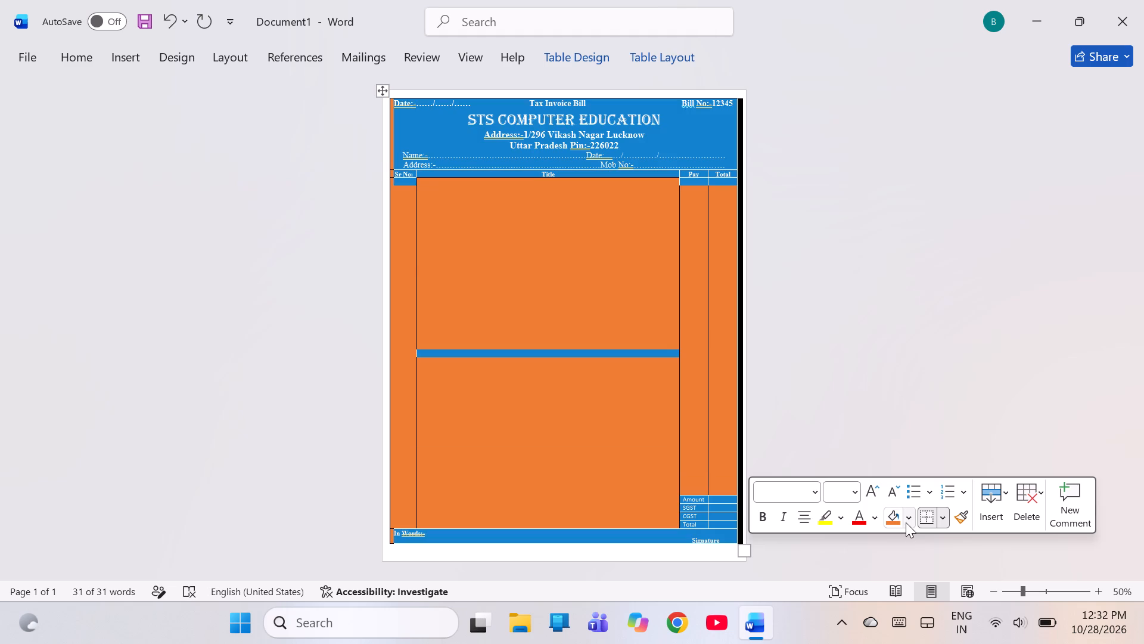
click(906, 522)
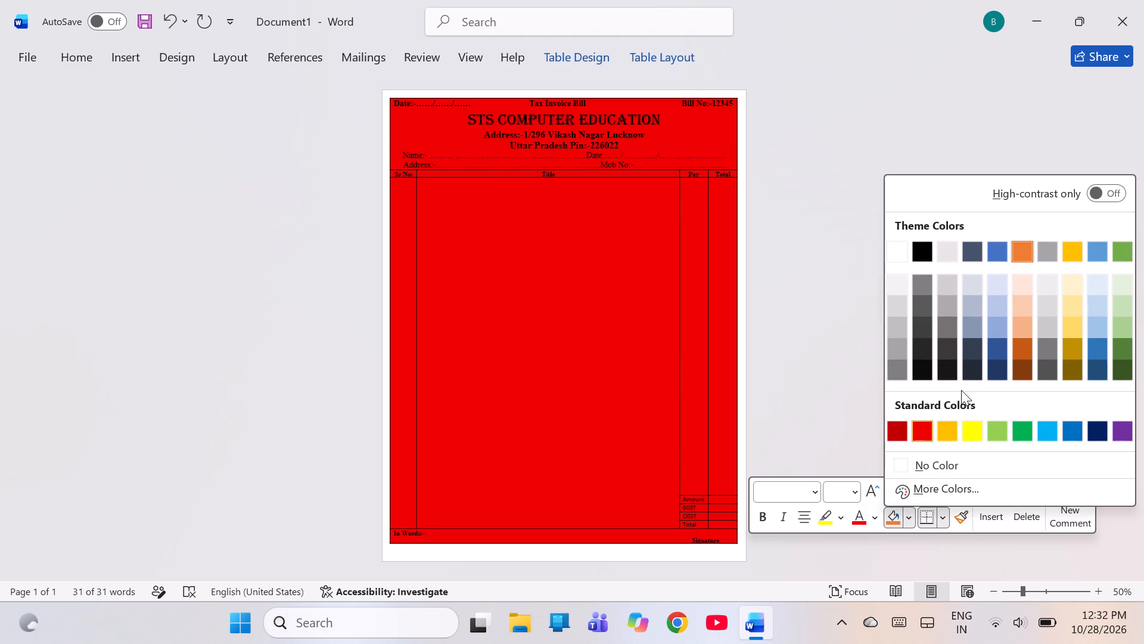
click(1022, 249)
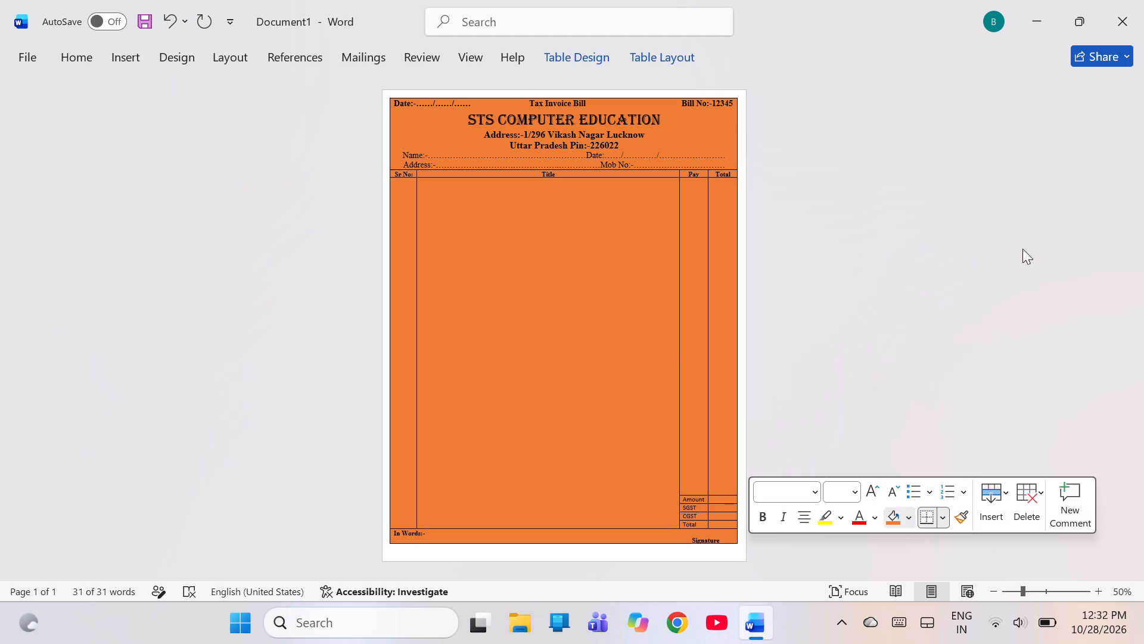
click(982, 197)
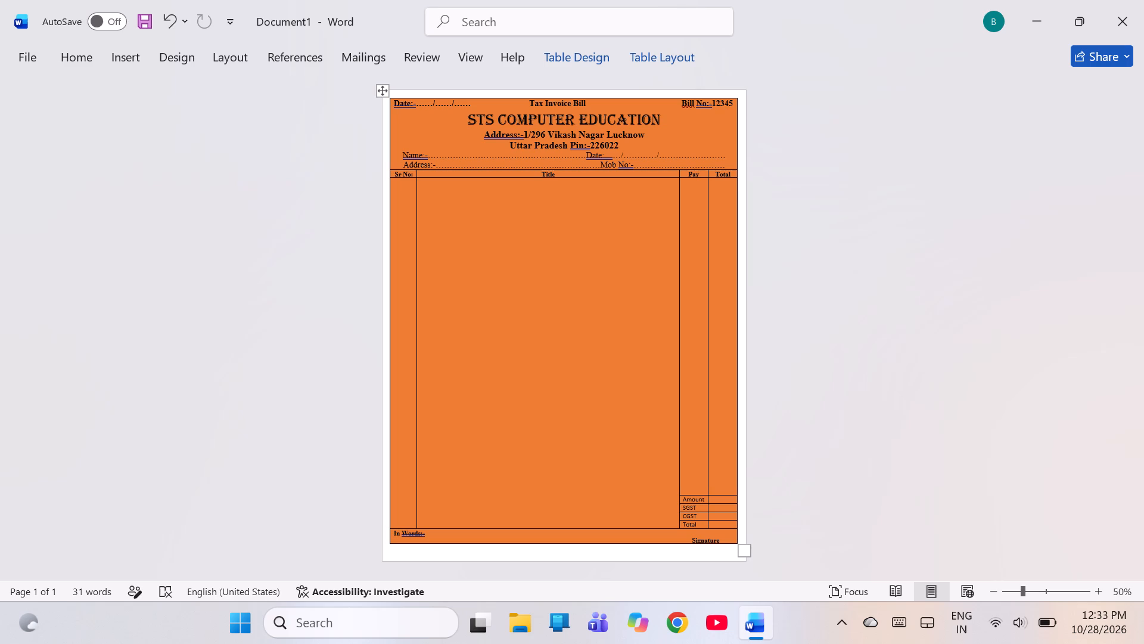
Set the font size of the STS COMPUTER EDUCATION heading to 36.
drag(465, 116, 657, 118)
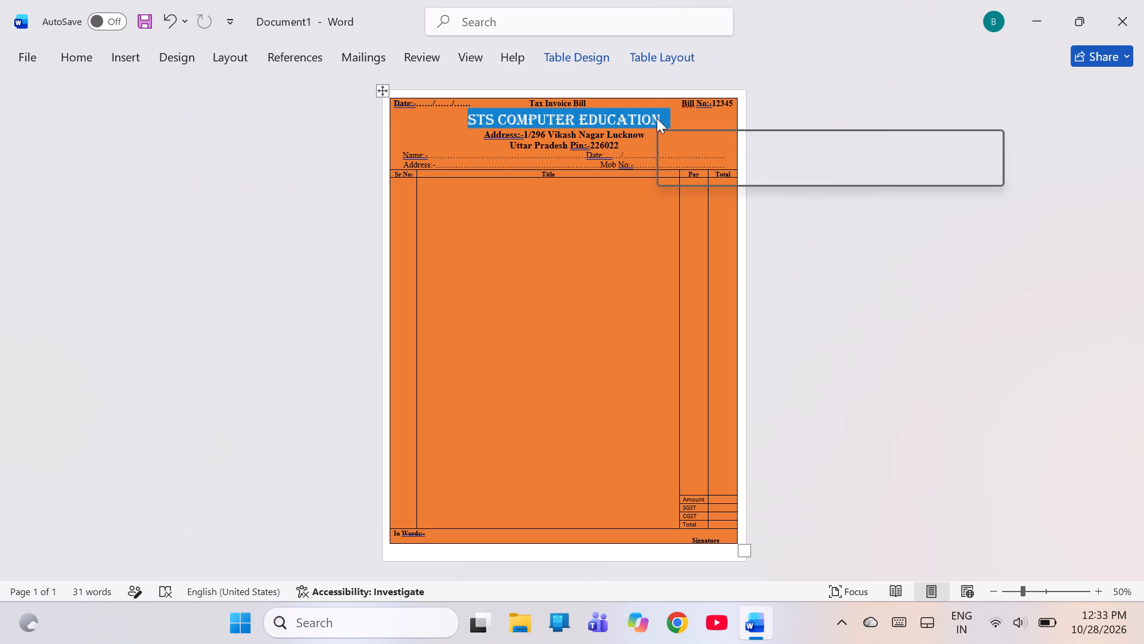
click(779, 143)
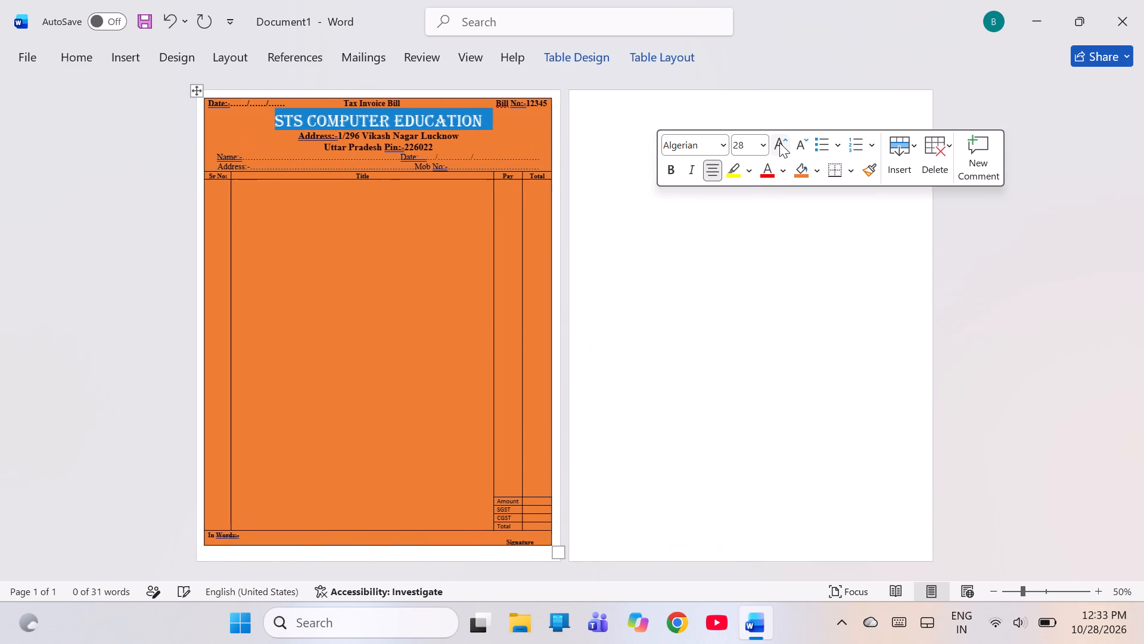
click(779, 143)
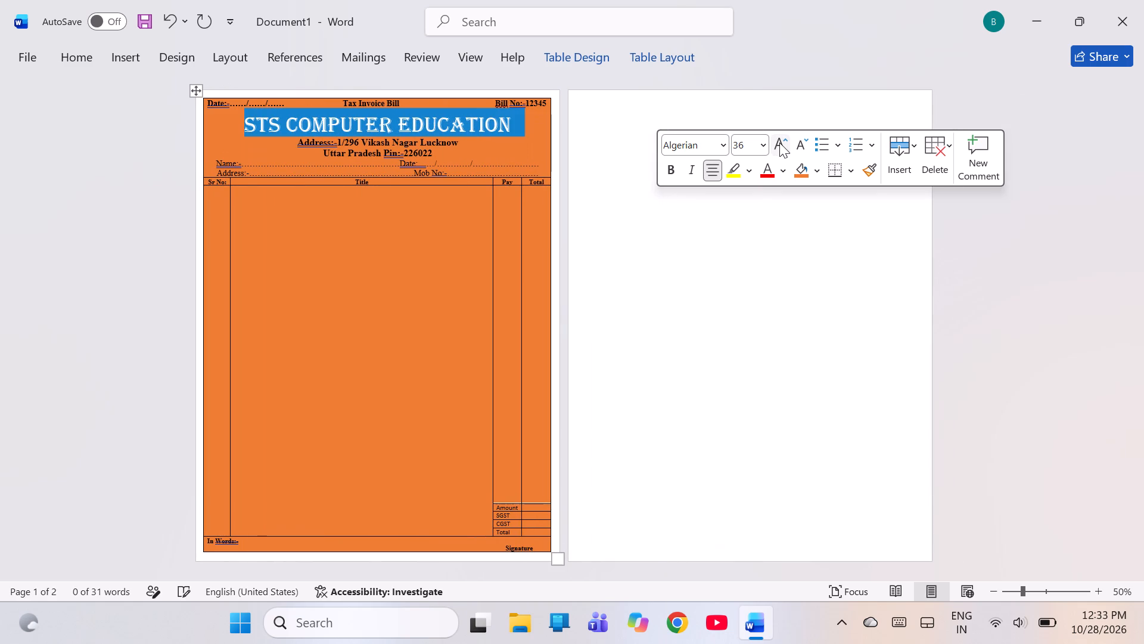
click(779, 143)
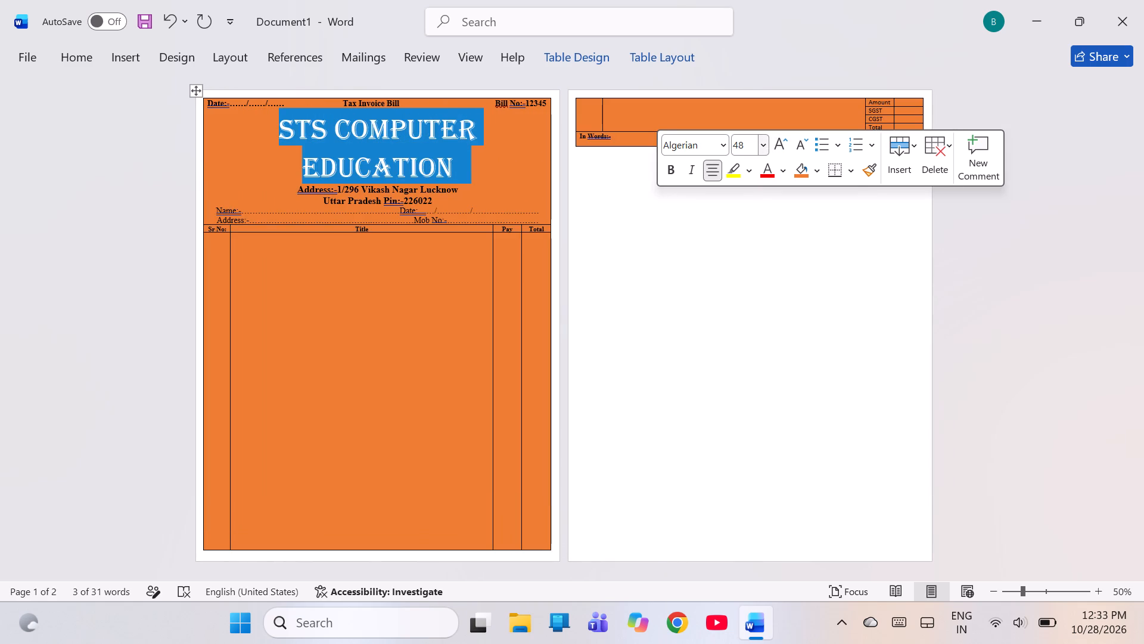
click(767, 145)
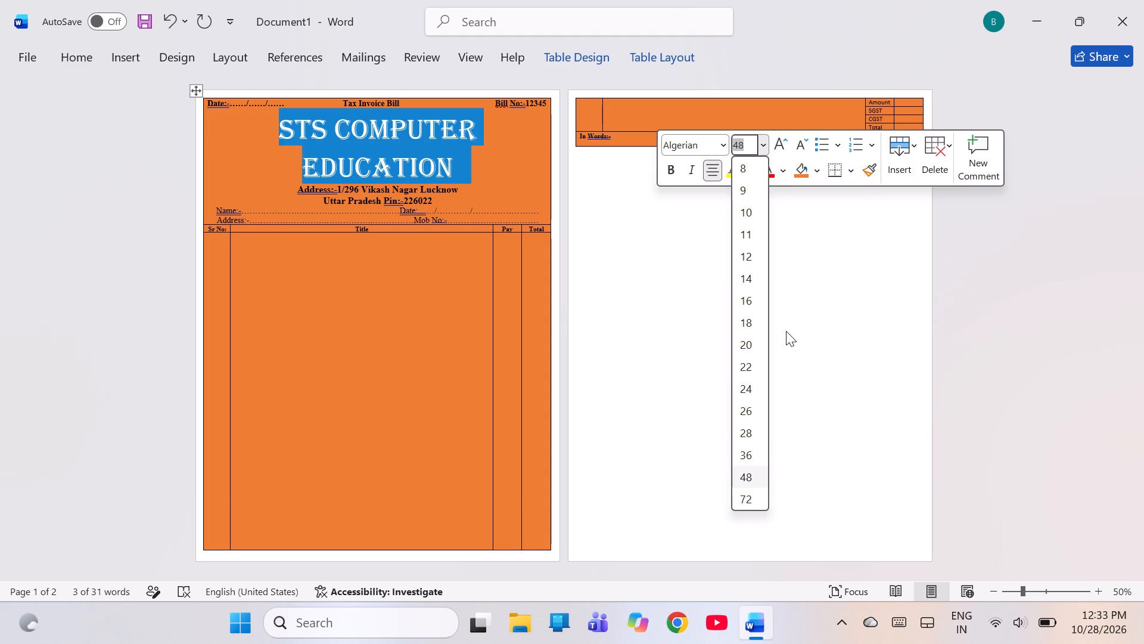
click(763, 456)
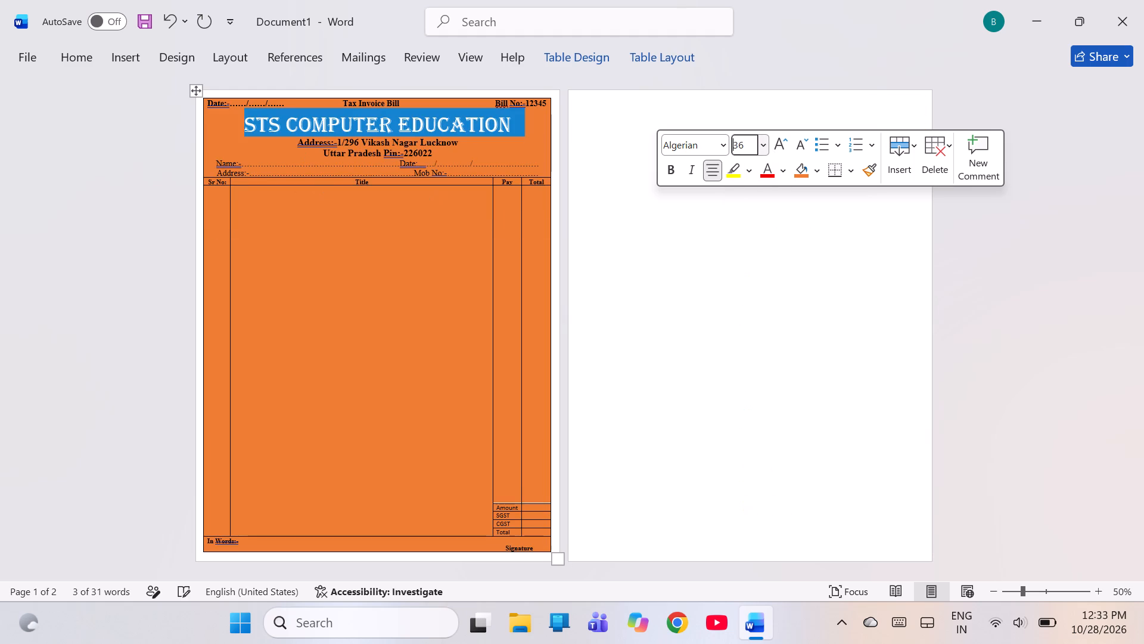
click(739, 414)
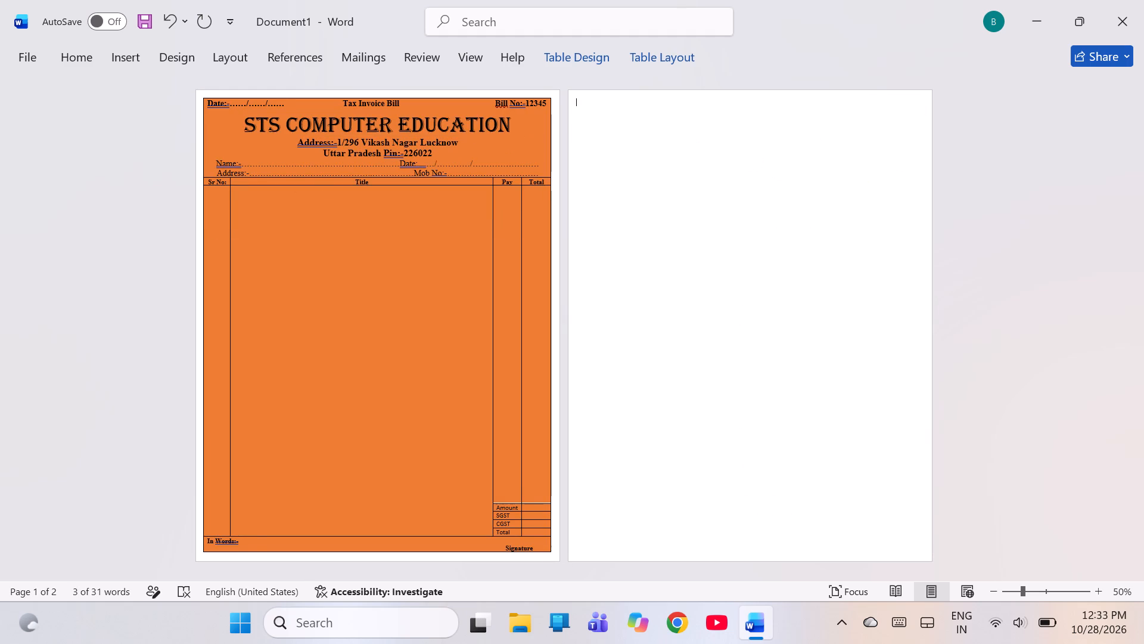
click(434, 348)
click(806, 249)
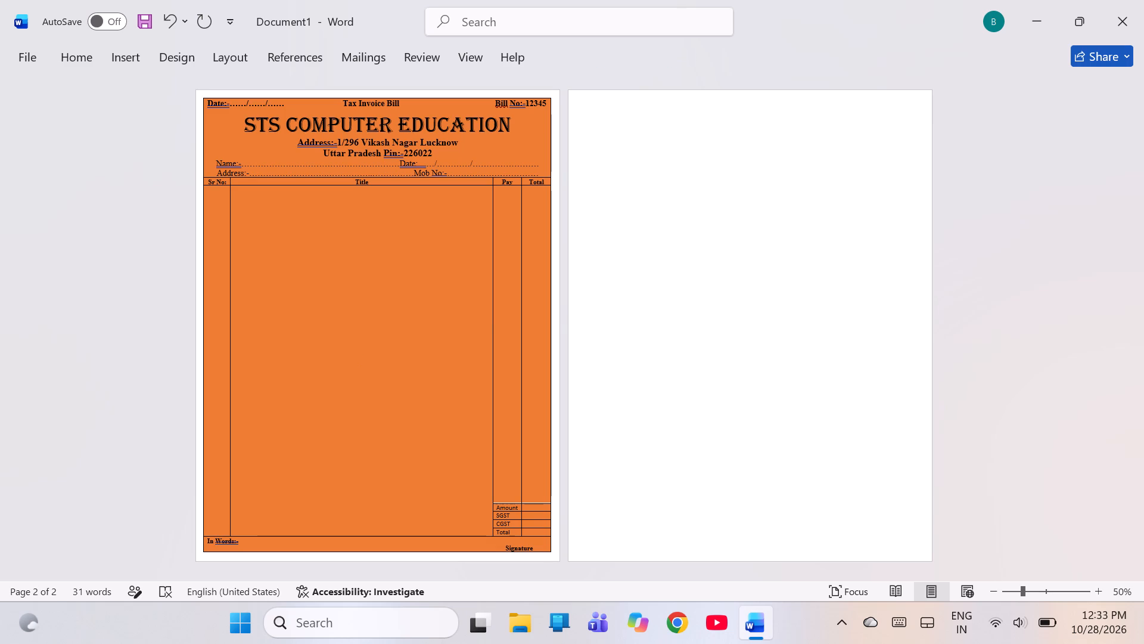
Move the border above the Amount row slightly up so the bill fits on one page.
click(540, 504)
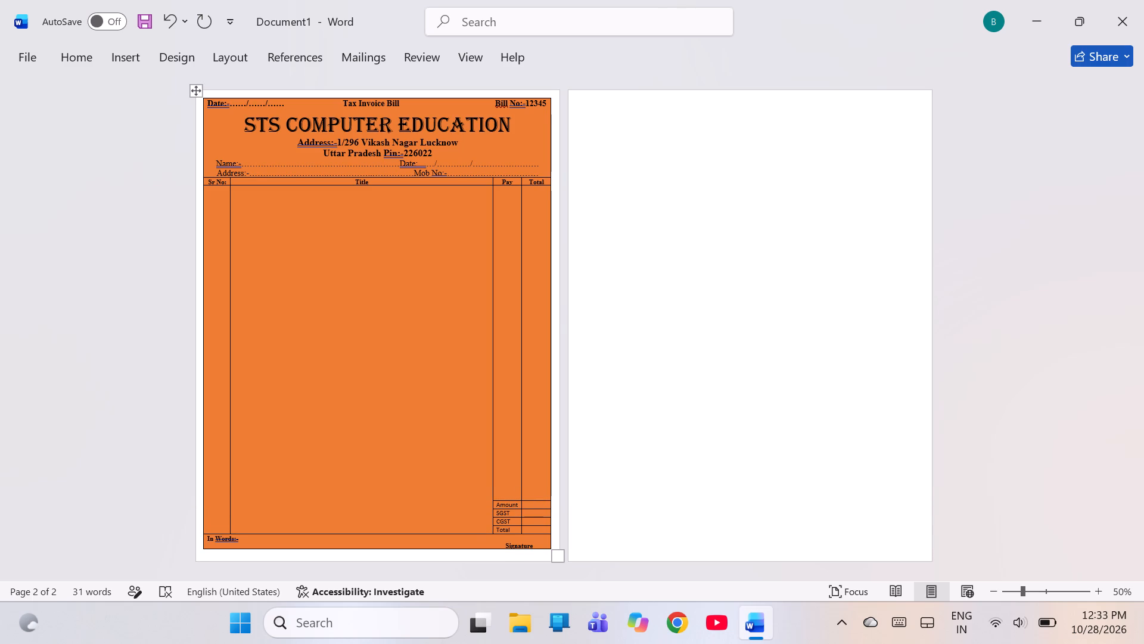
click(444, 457)
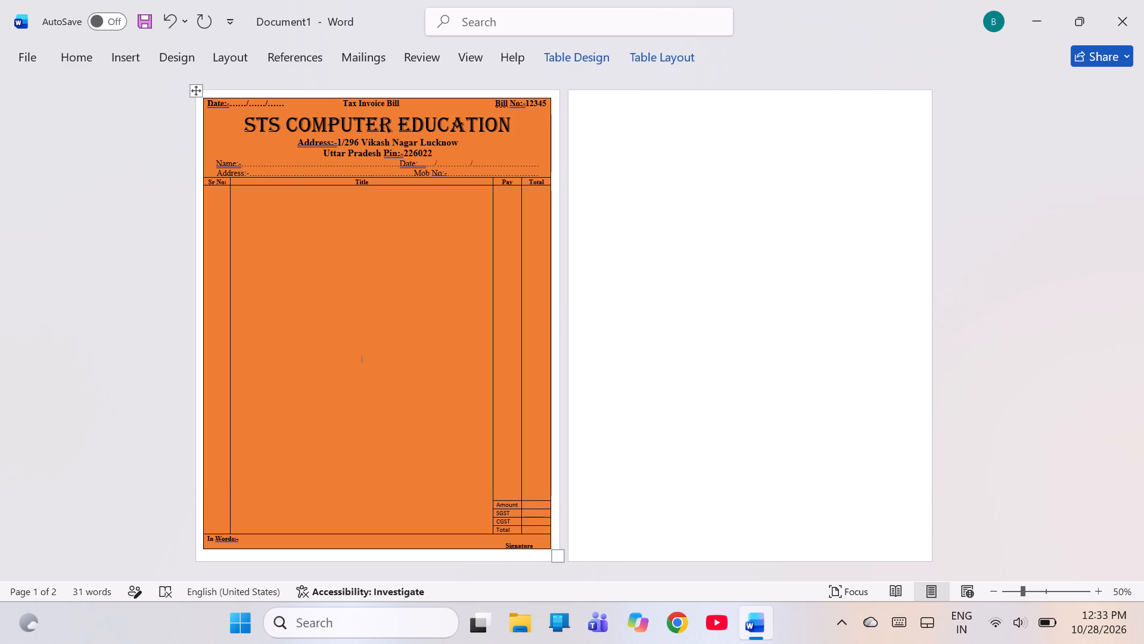
drag(534, 501, 534, 496)
click(891, 454)
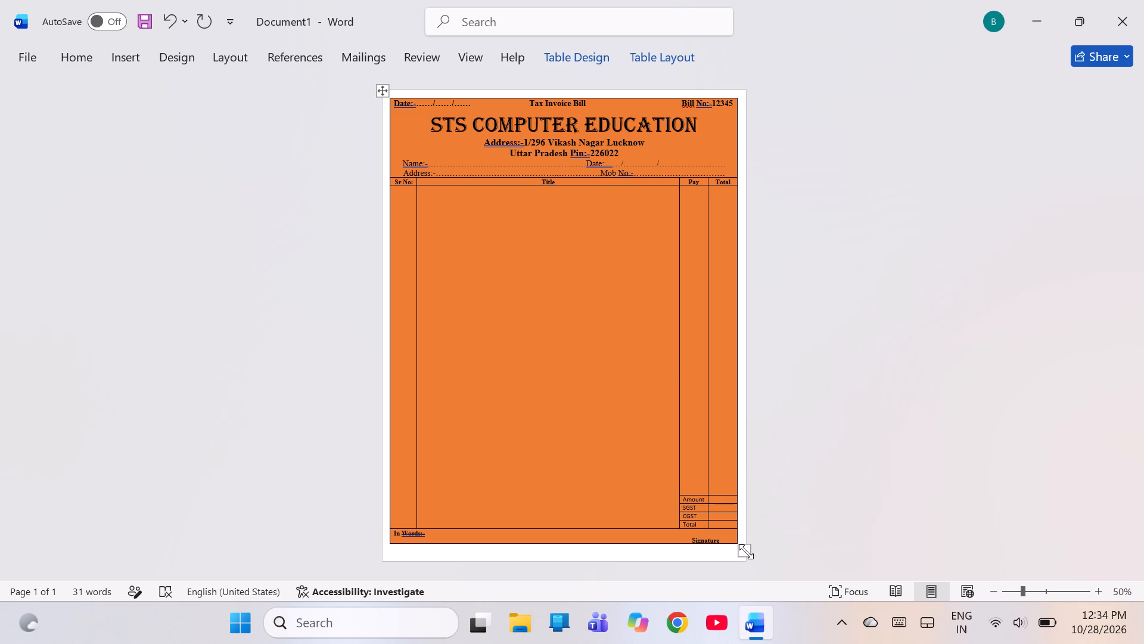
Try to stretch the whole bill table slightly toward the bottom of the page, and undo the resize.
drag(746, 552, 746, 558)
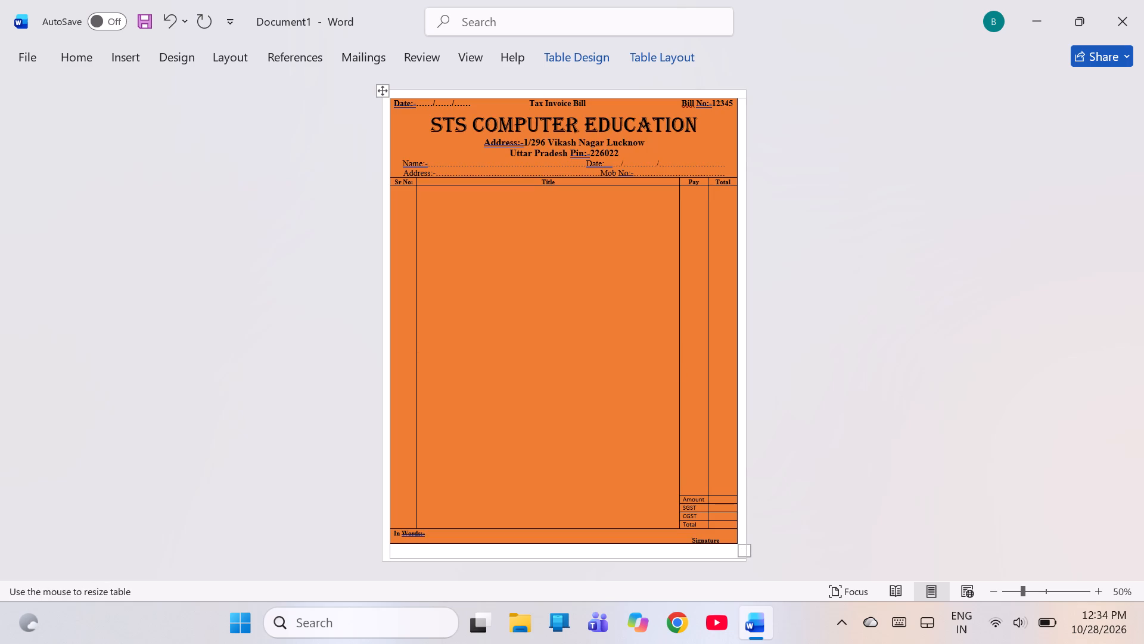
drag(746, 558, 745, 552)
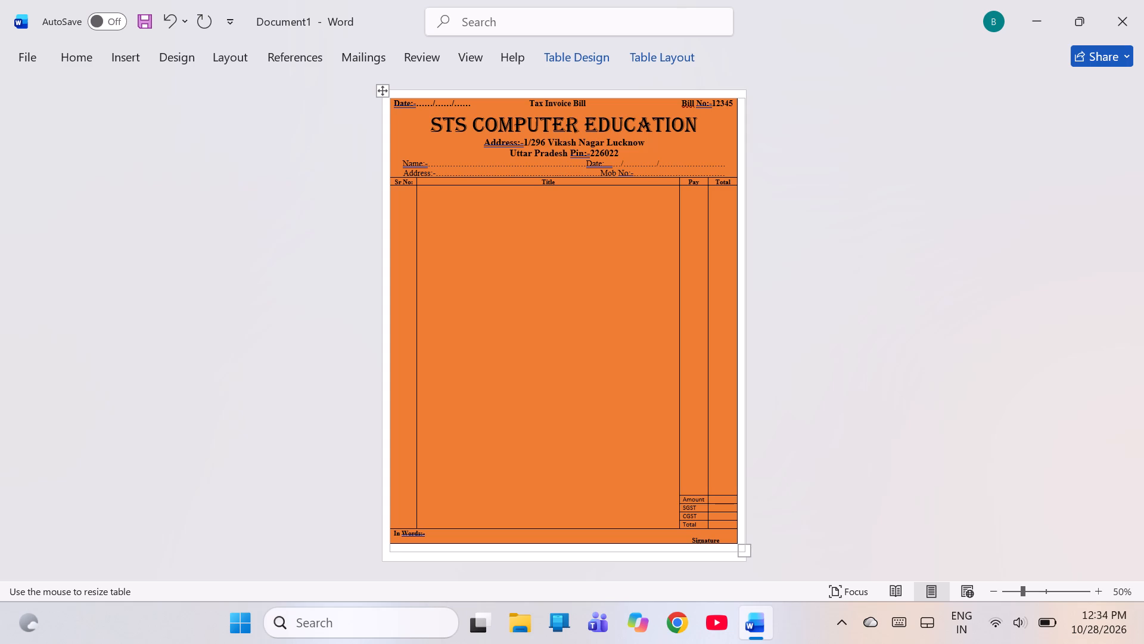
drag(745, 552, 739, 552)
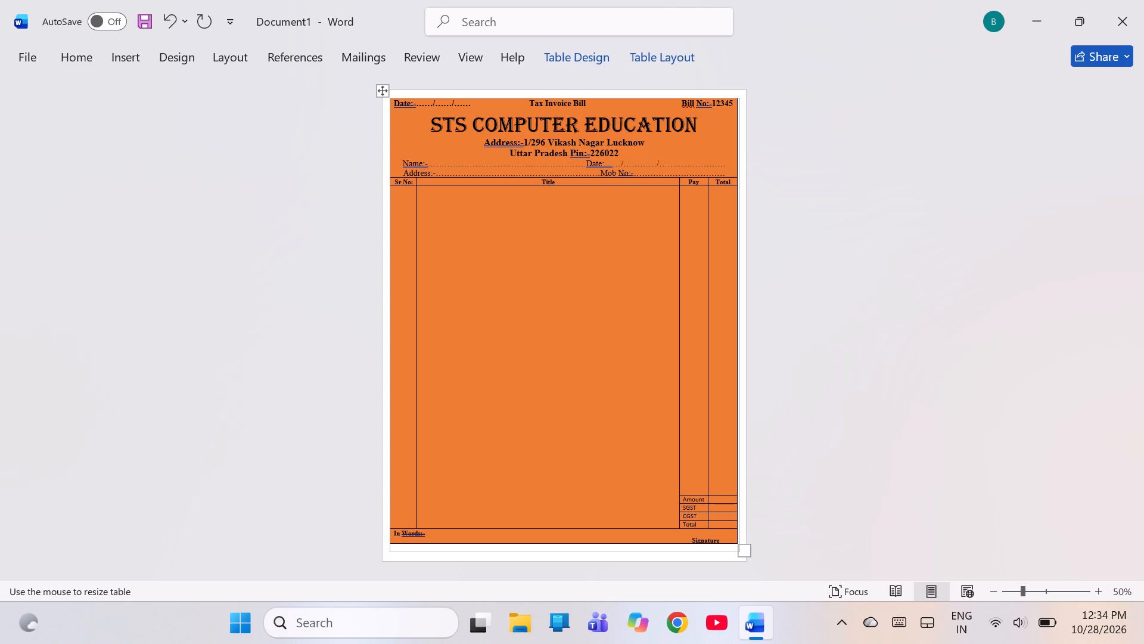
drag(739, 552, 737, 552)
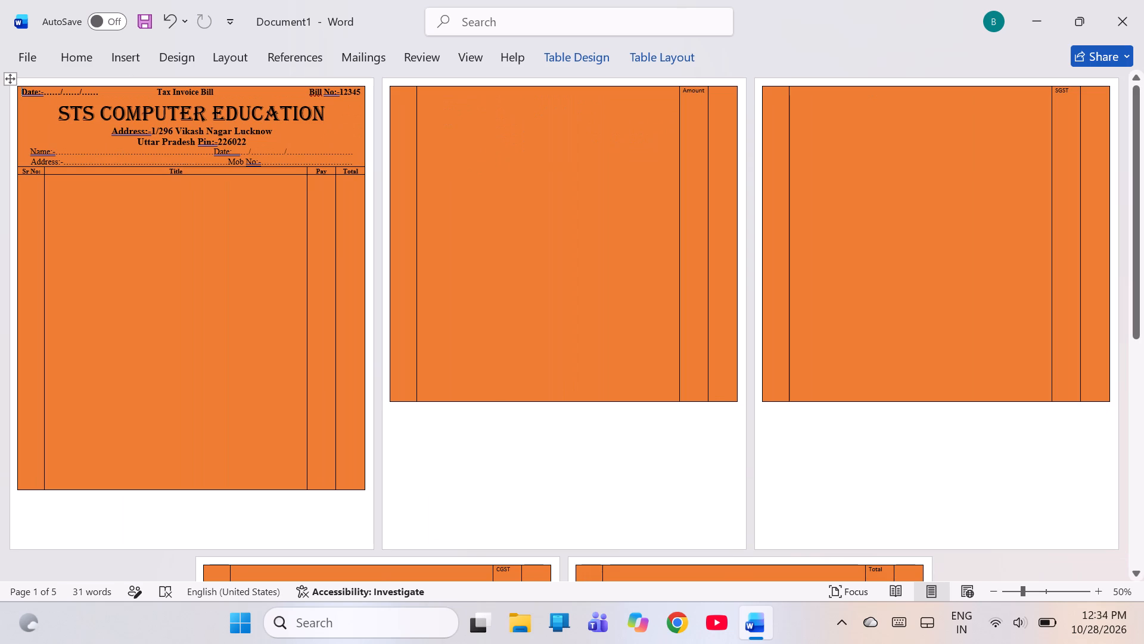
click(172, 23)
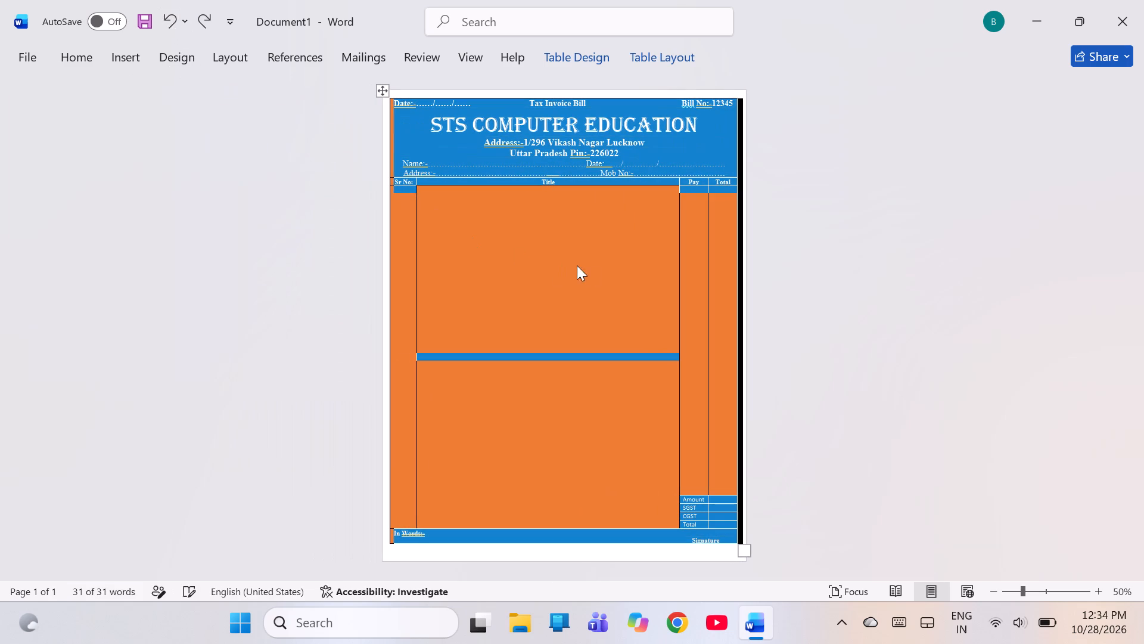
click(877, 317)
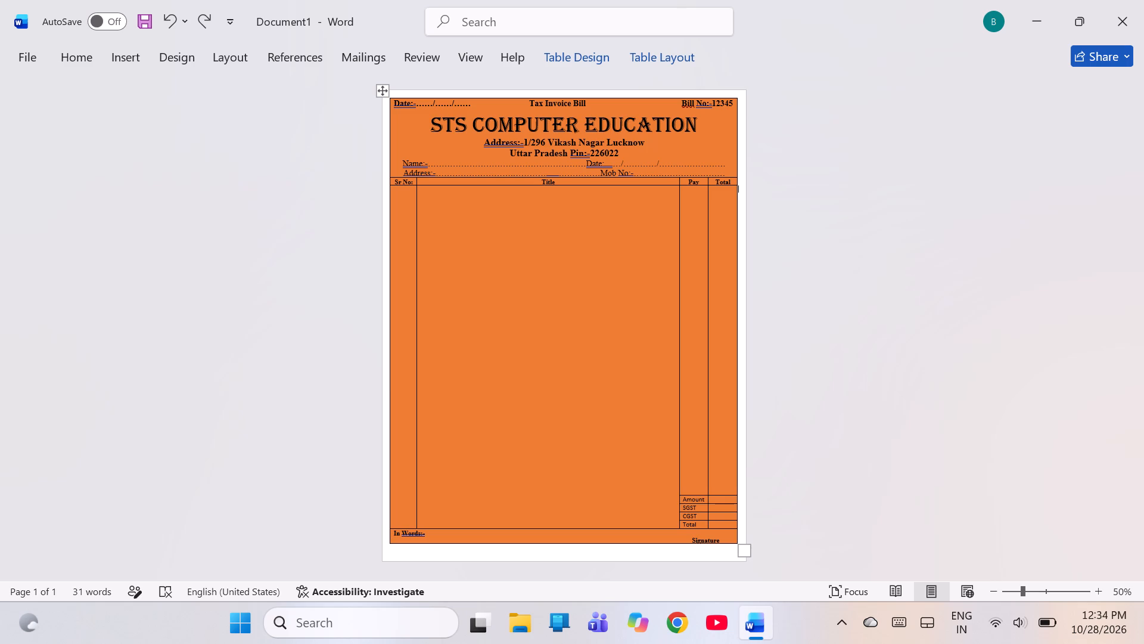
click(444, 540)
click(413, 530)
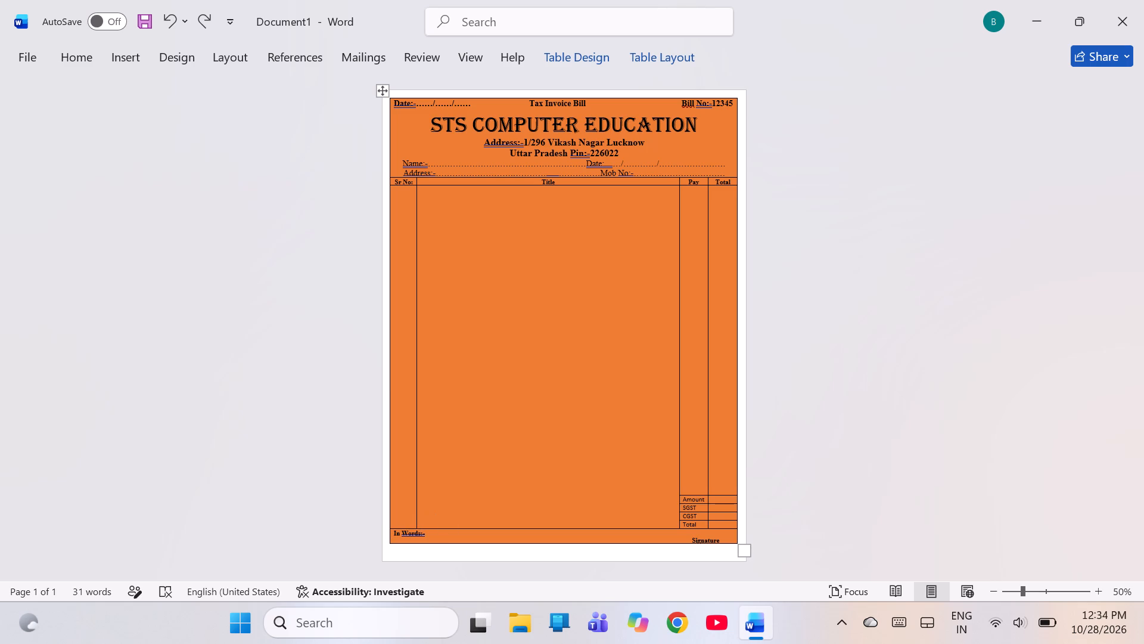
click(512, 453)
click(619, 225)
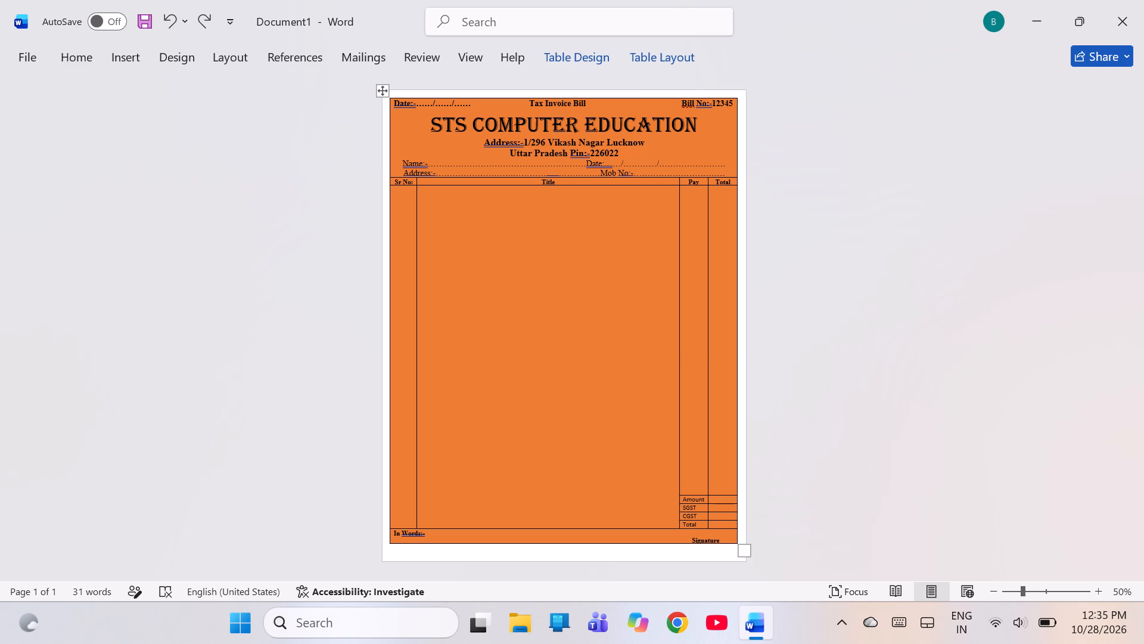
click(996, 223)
Save the bill as p1 in the OneDrive Documents folder.
click(151, 23)
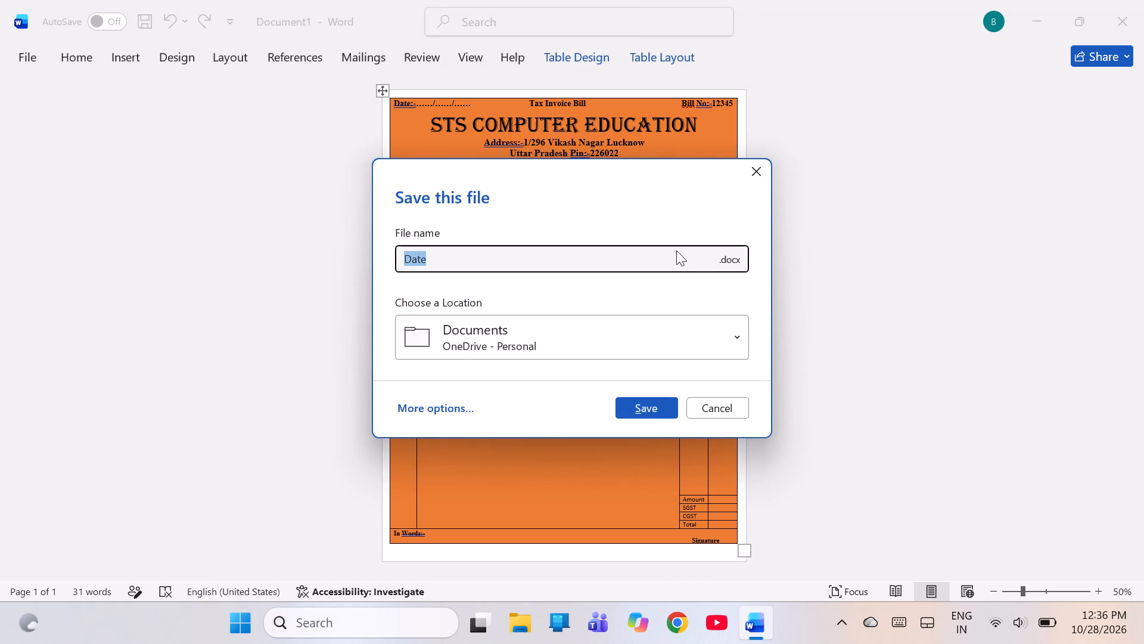
key(space)
key(p)
key(1)
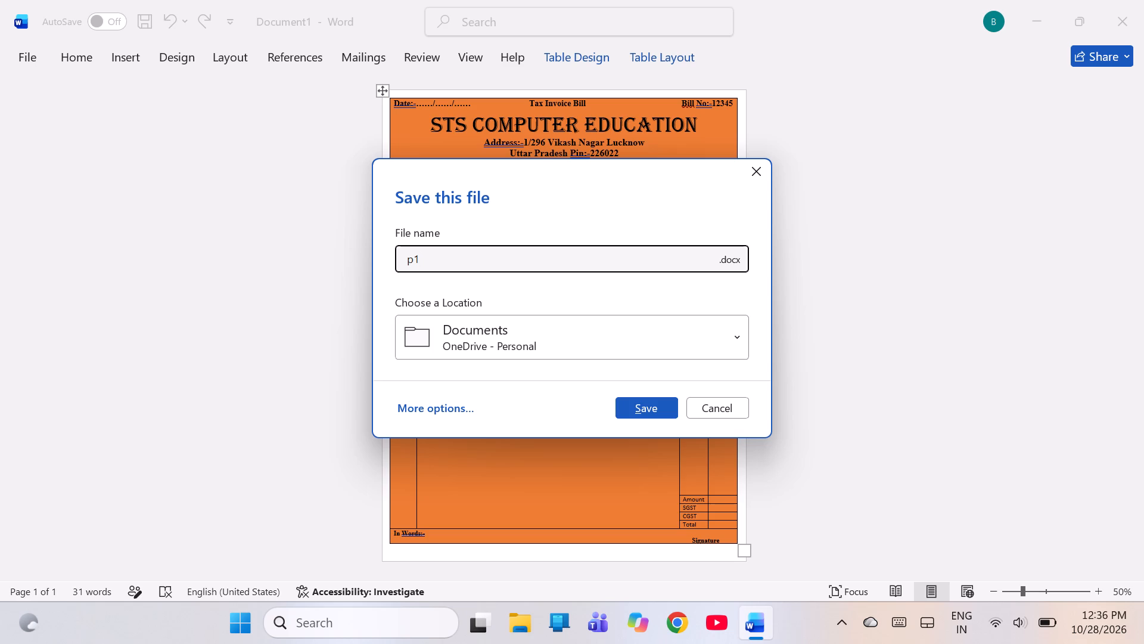
click(643, 401)
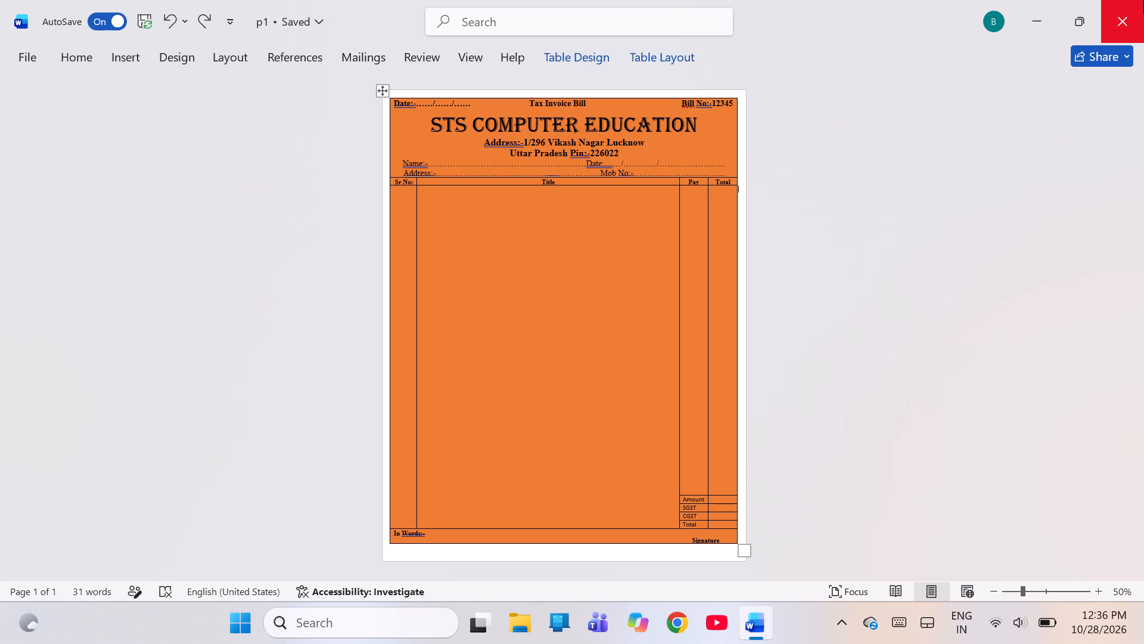
Close the saved bill document and exit Word.
click(1118, 9)
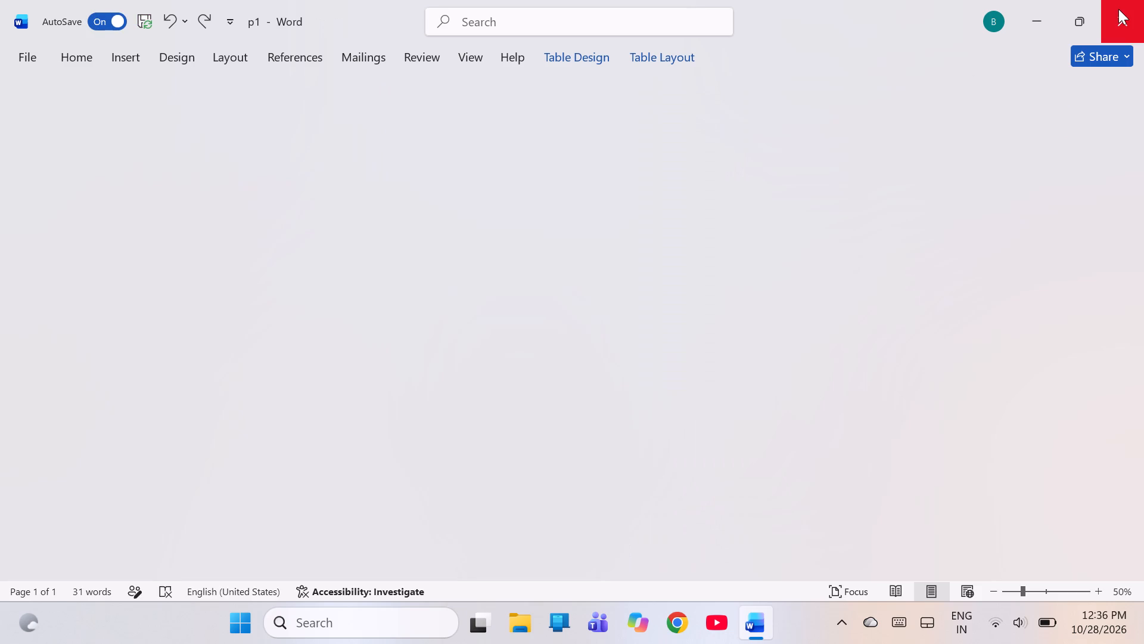
click(1118, 9)
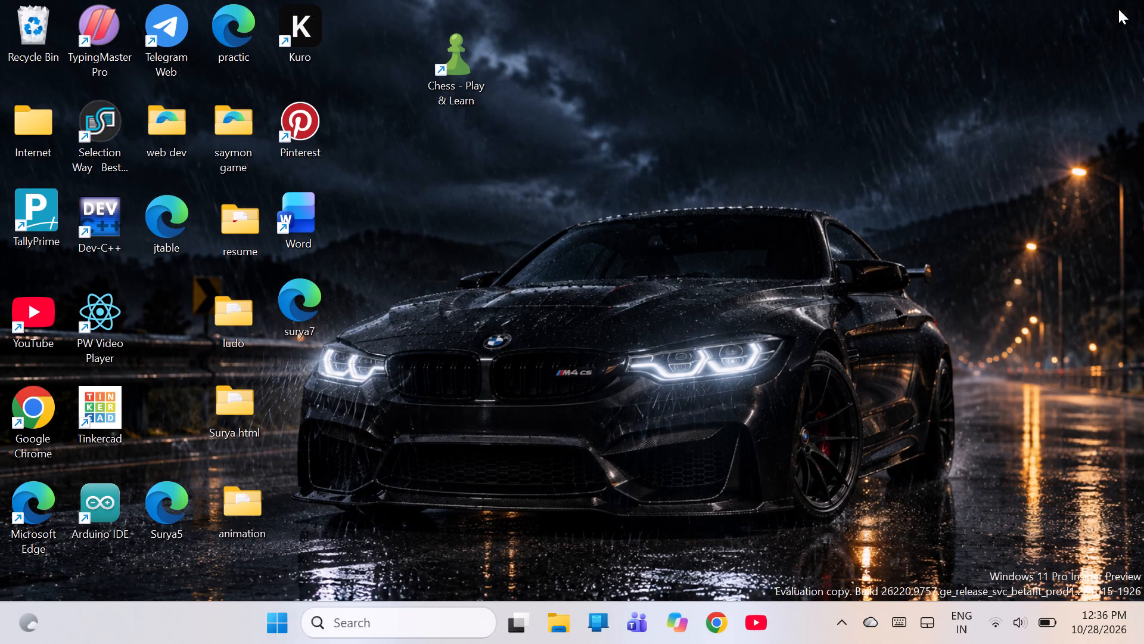